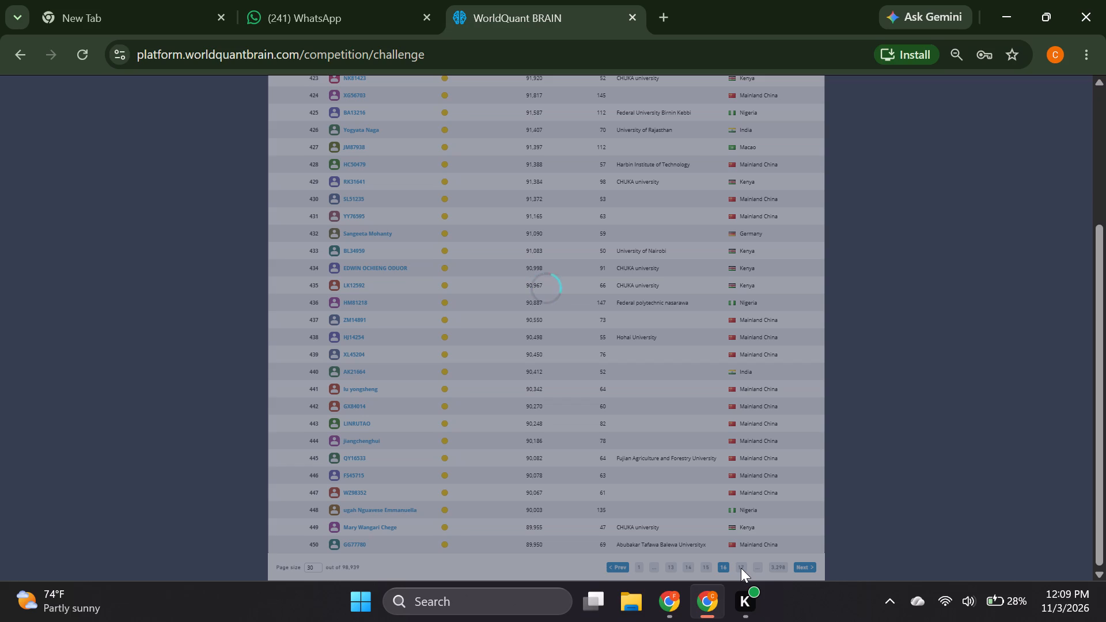
Browse the Challenge leaderboard rankings by user, advancing through pages 17 and 18.
scroll(506, 328, "down", 1)
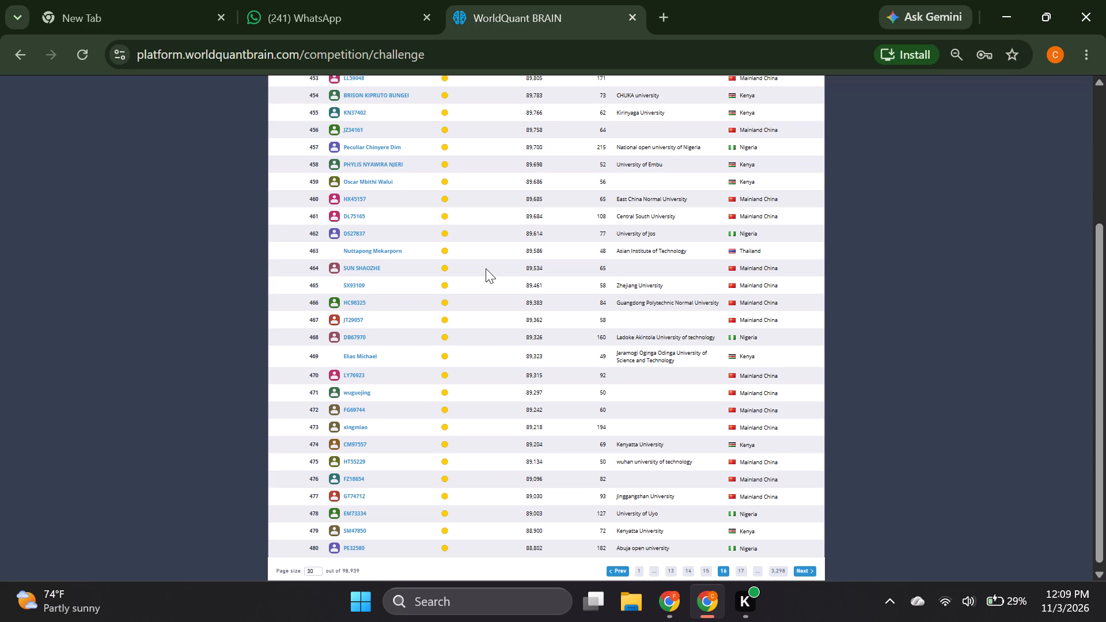
left_click(743, 568)
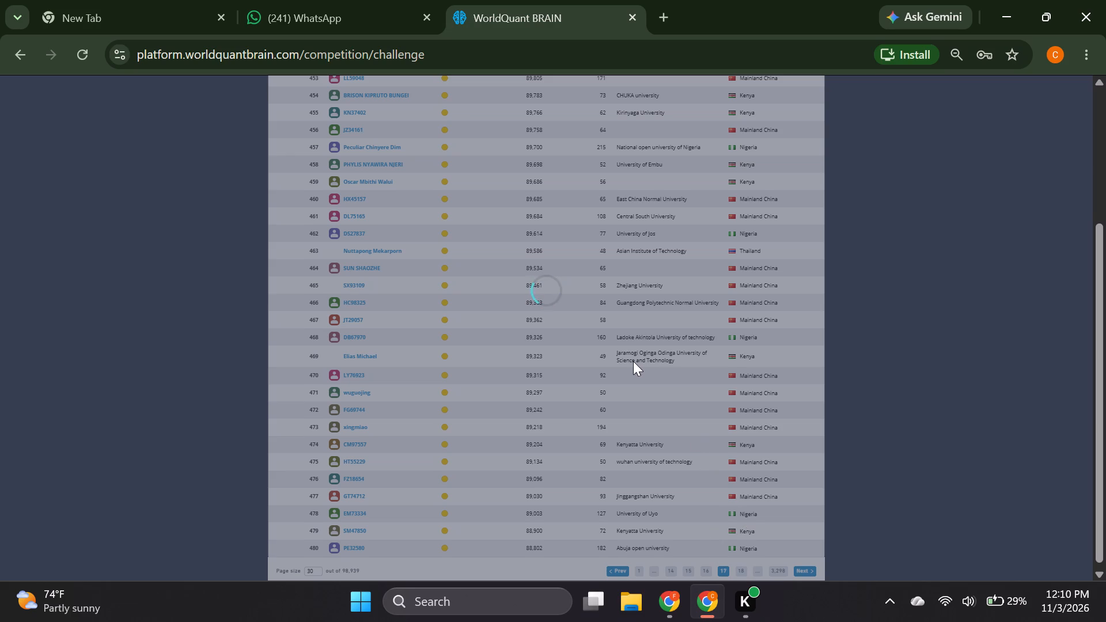
scroll(633, 361, "down", 1)
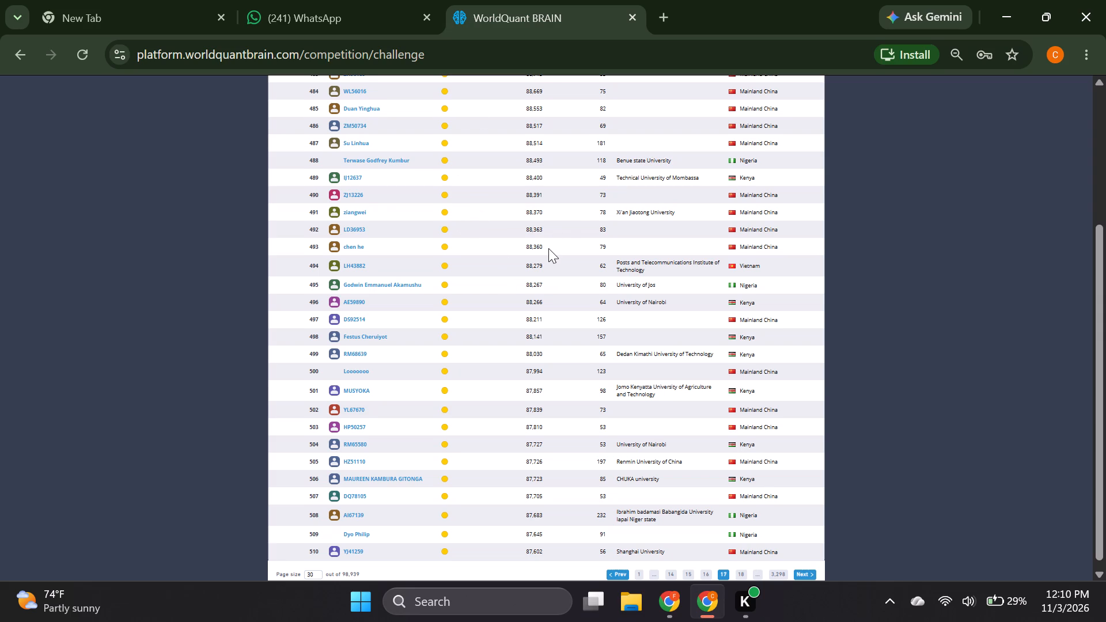
scroll(548, 248, "down", 1)
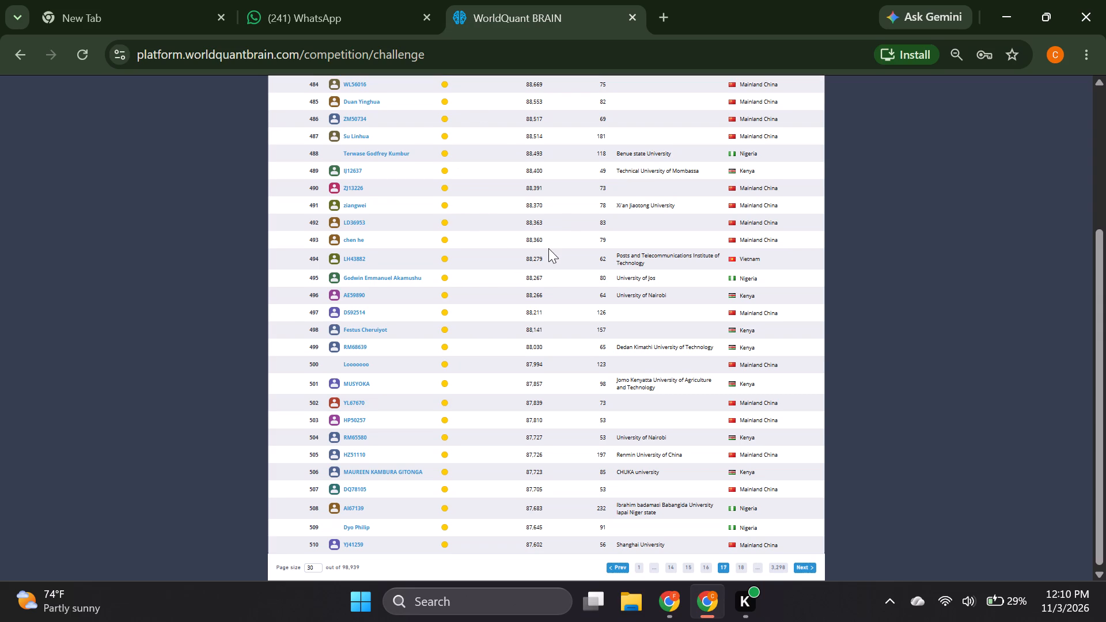
scroll(548, 248, "down", 1)
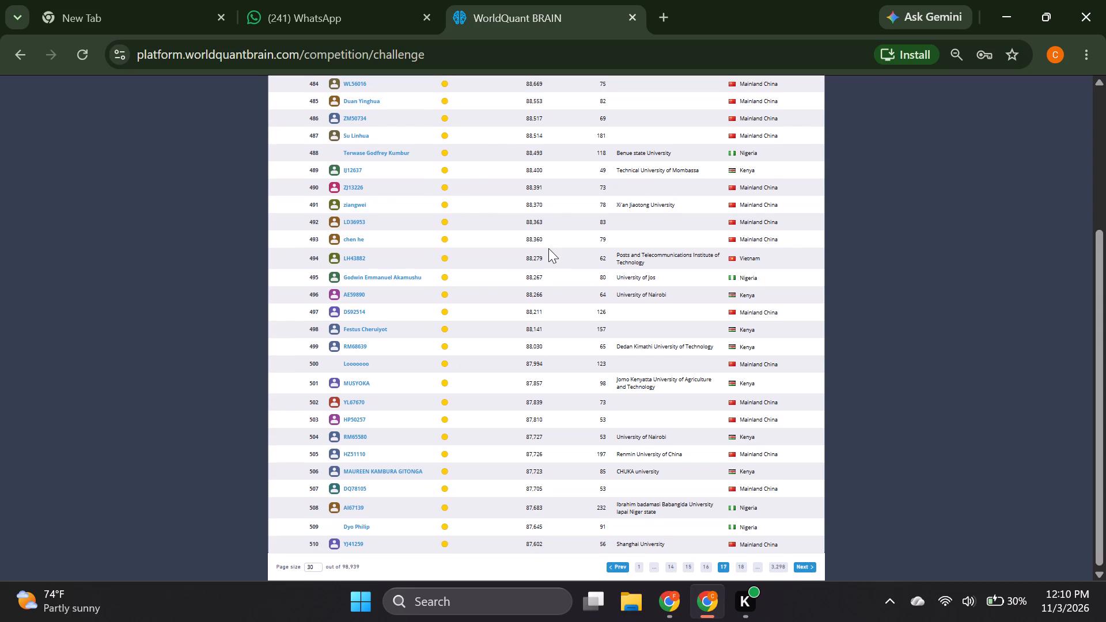
scroll(548, 248, "down", 1)
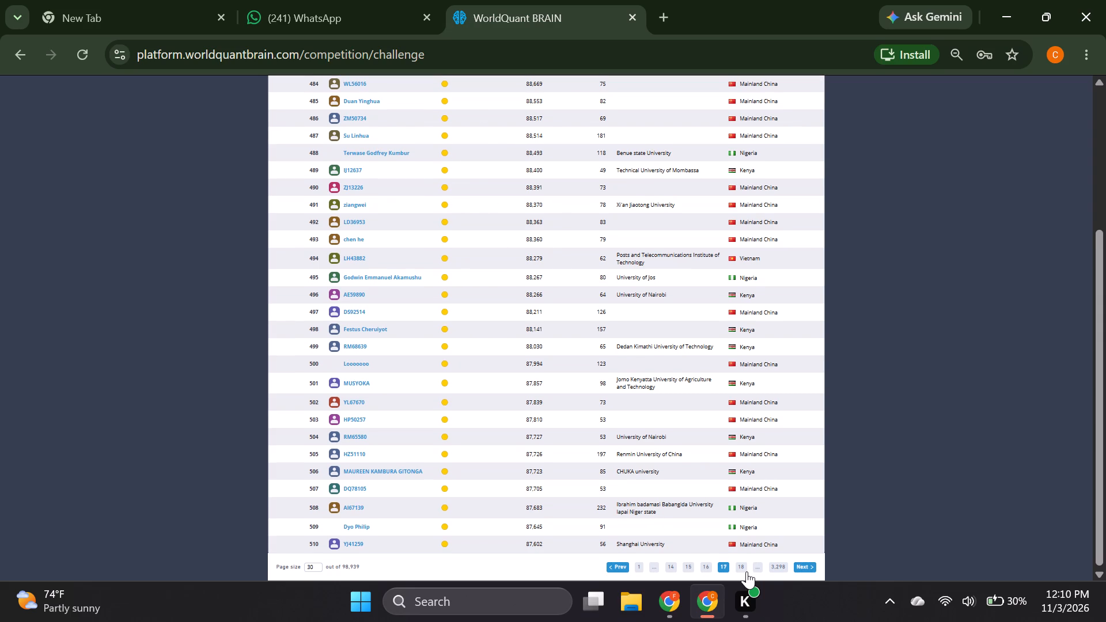
left_click(741, 565)
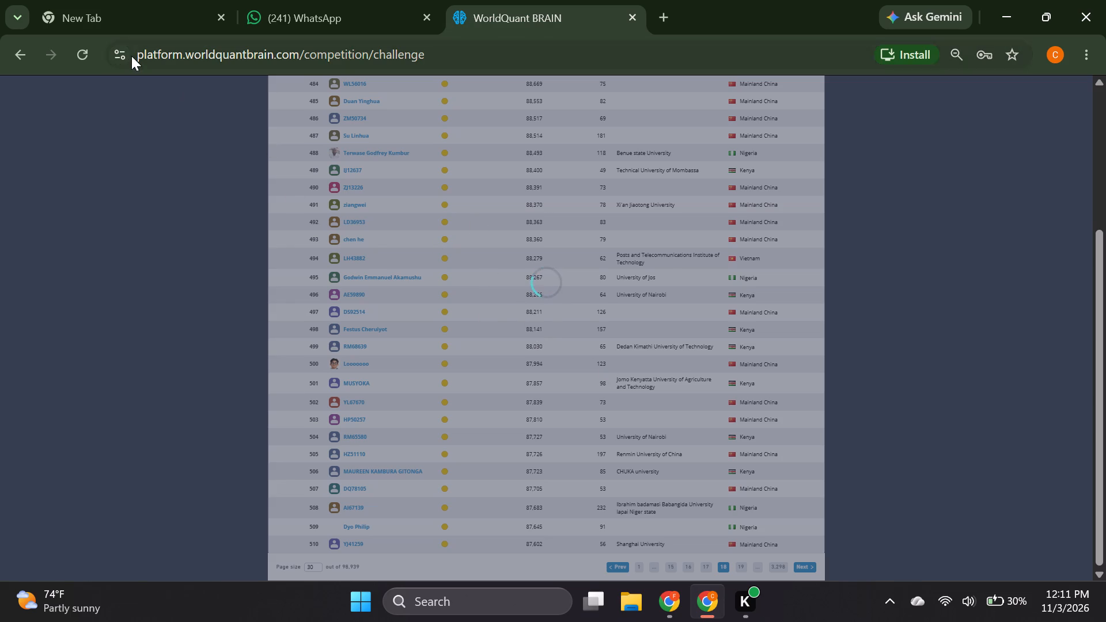
Open the Simulate page and review Simulation 10's aggregate data, correlation, IS testing status and properties.
scroll(357, 221, "up", 9)
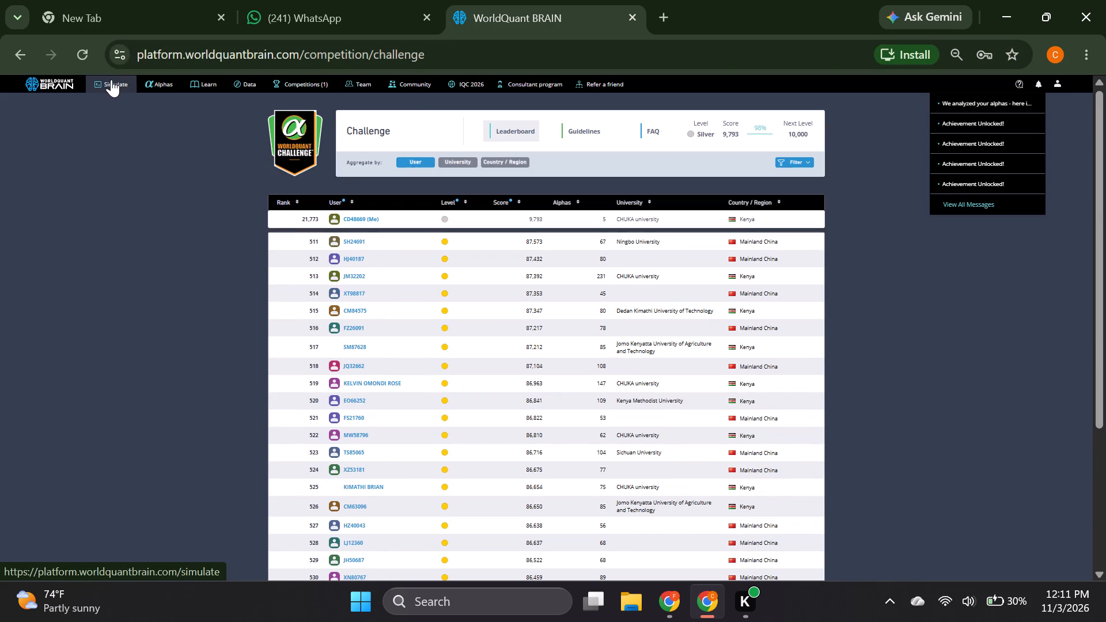
left_click(111, 79)
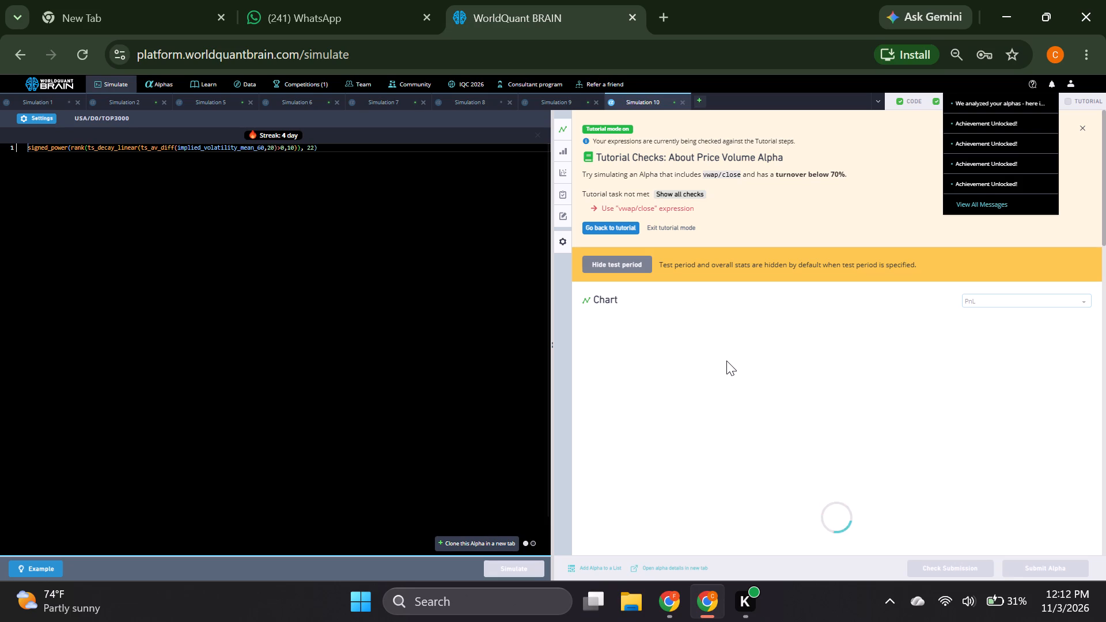
scroll(726, 361, "down", 2)
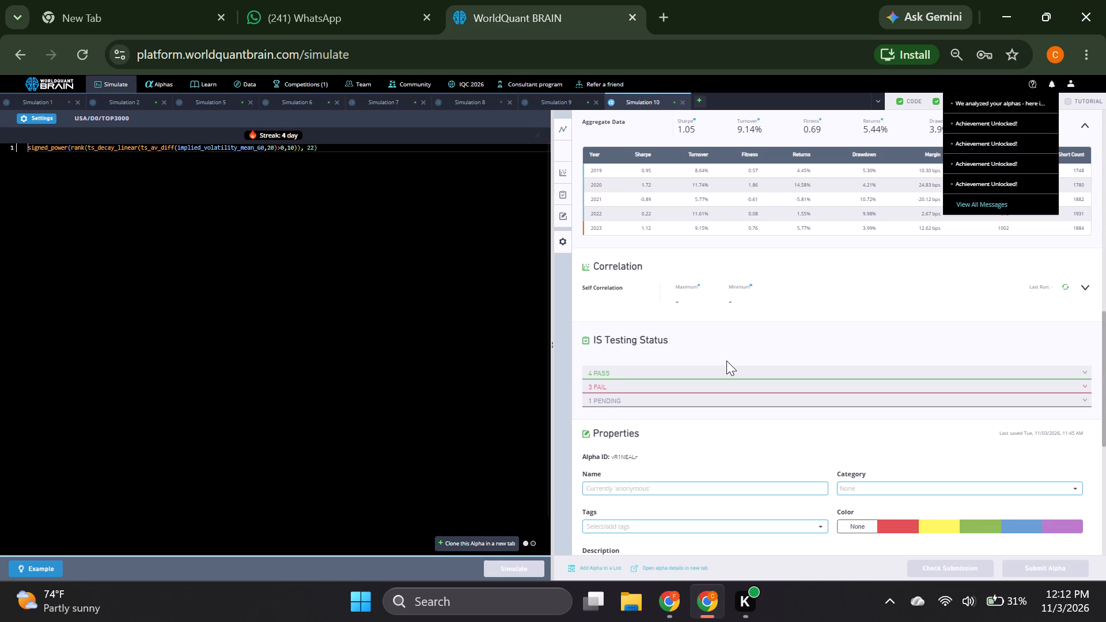
scroll(744, 363, "down", 1)
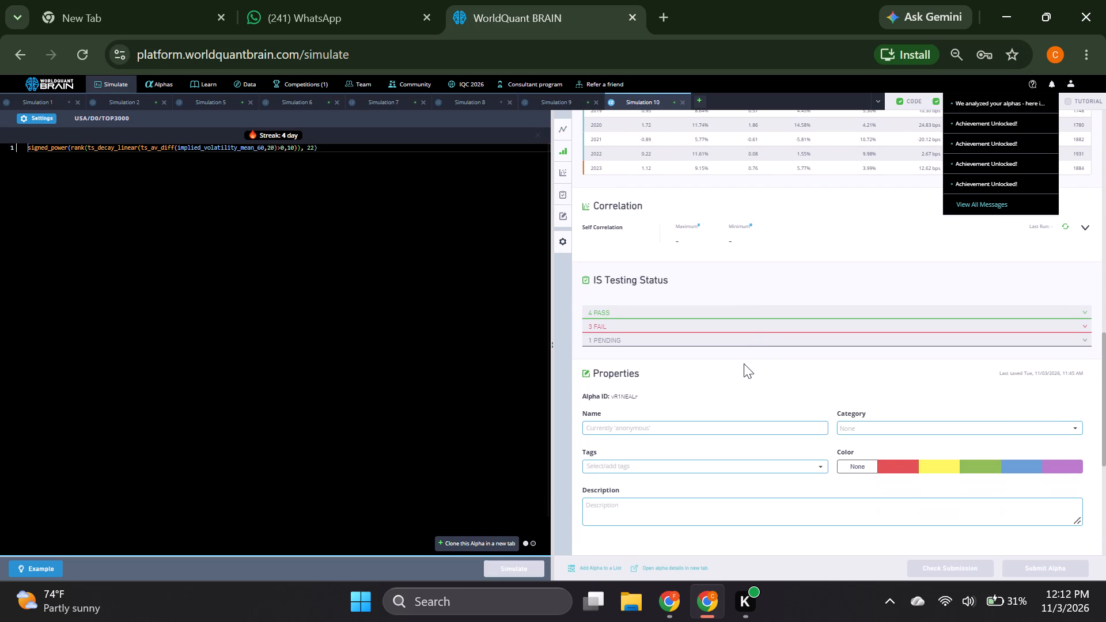
Copy the field name implied_volatility_mean_60 from the alpha expression and search the Data catalogue for it.
double_click(263, 147)
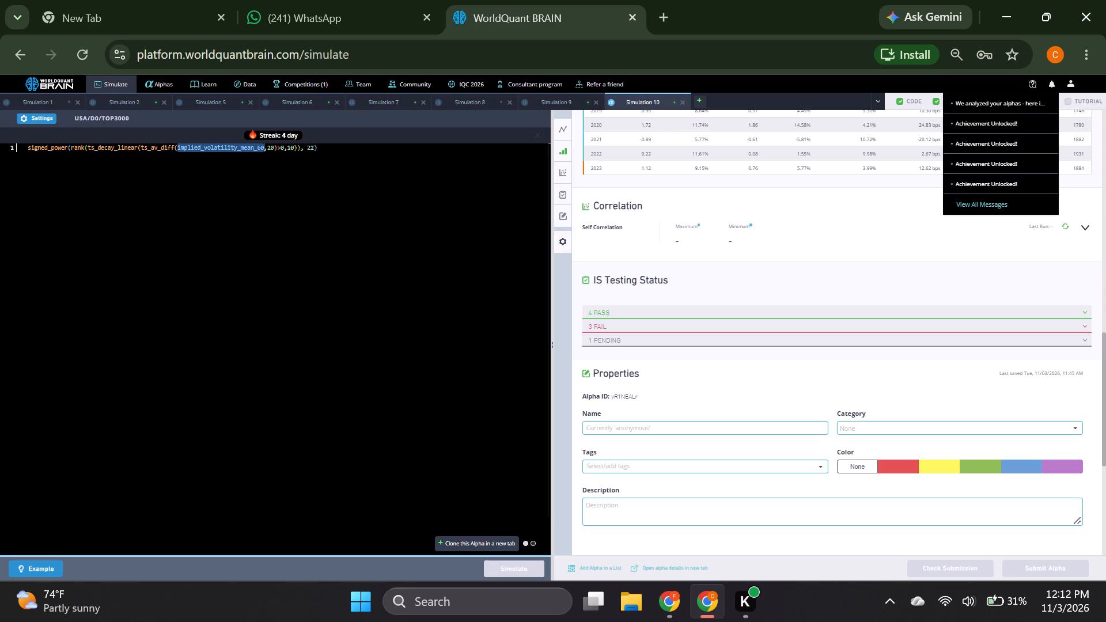
key("ctrl+c")
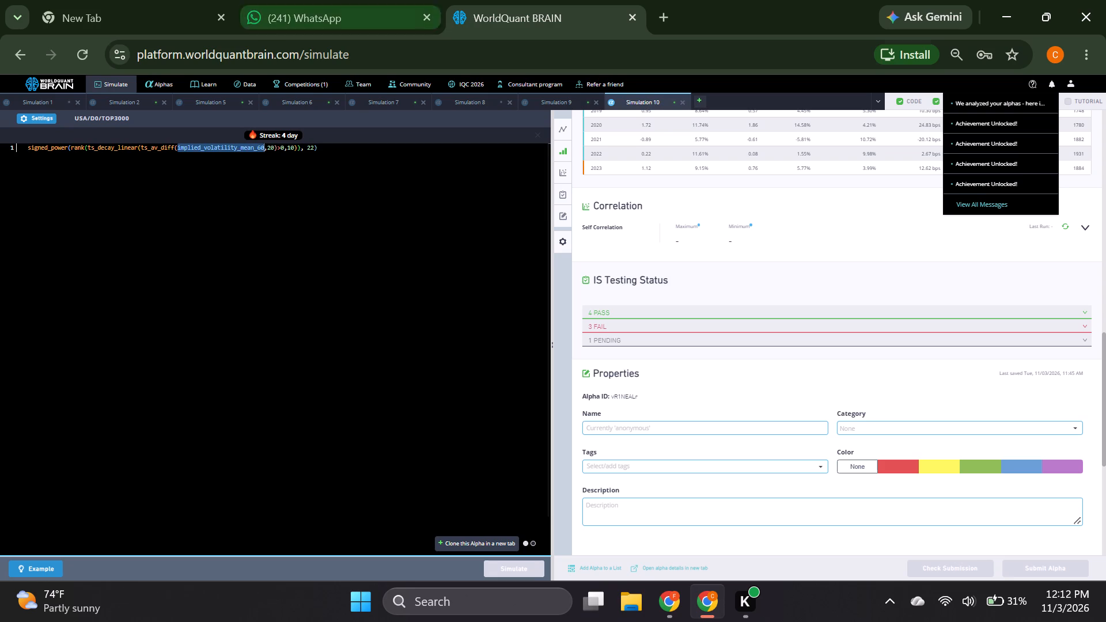
left_click(250, 77)
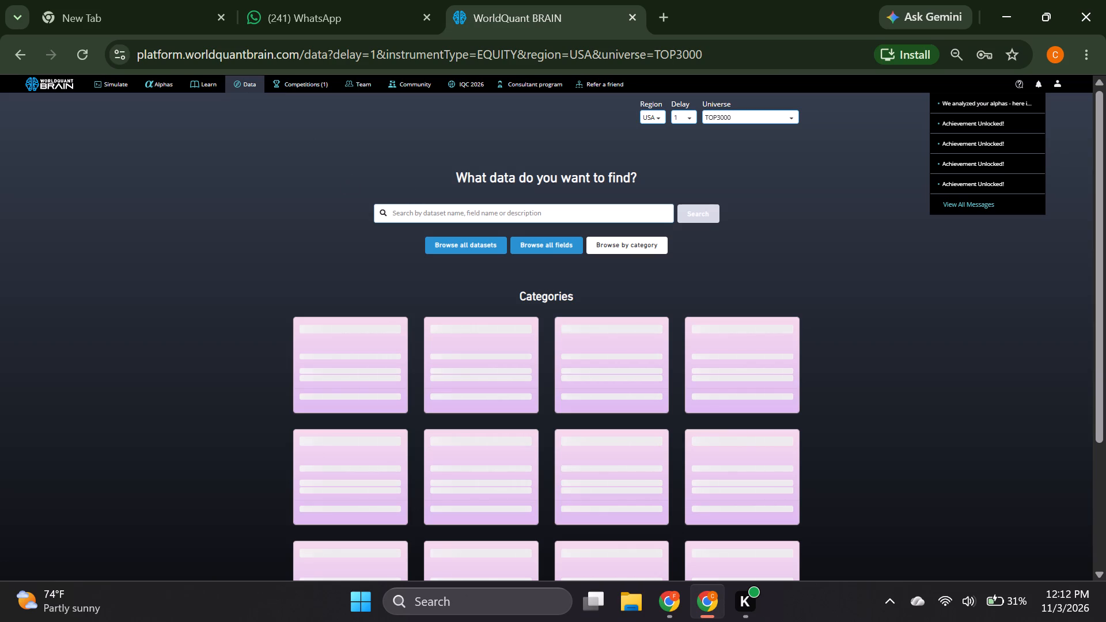
left_click(412, 207)
key("ctrl+v")
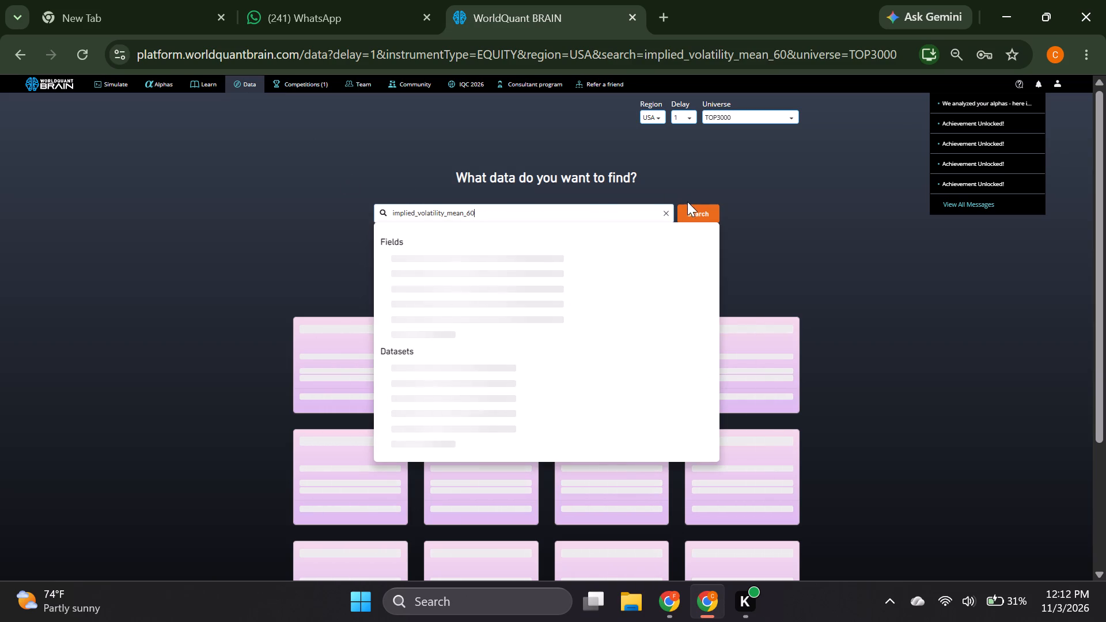
left_click(691, 206)
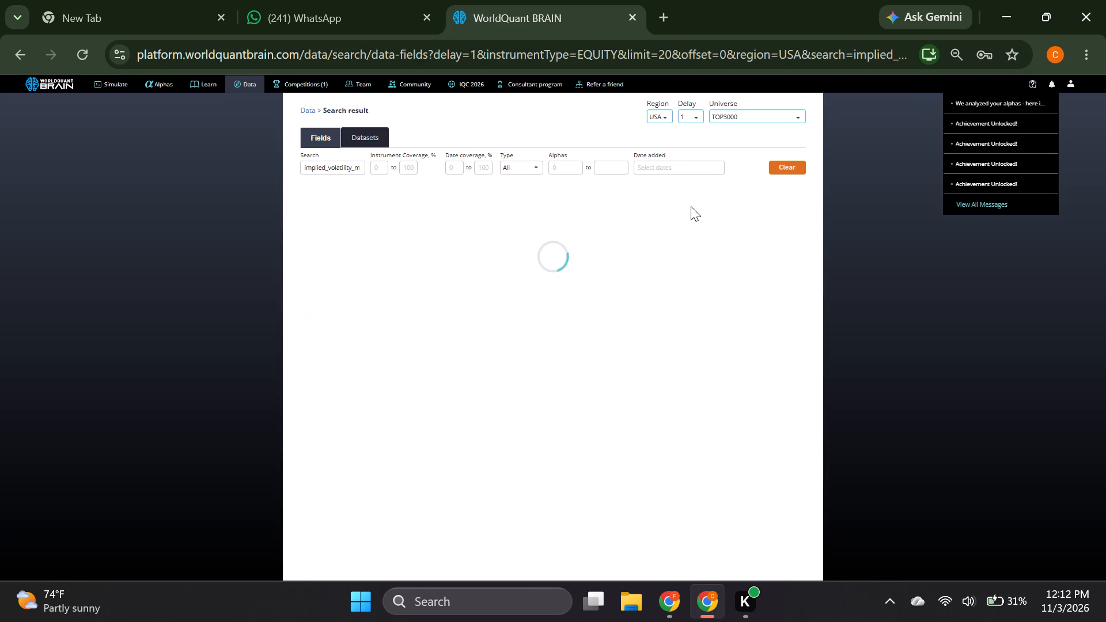
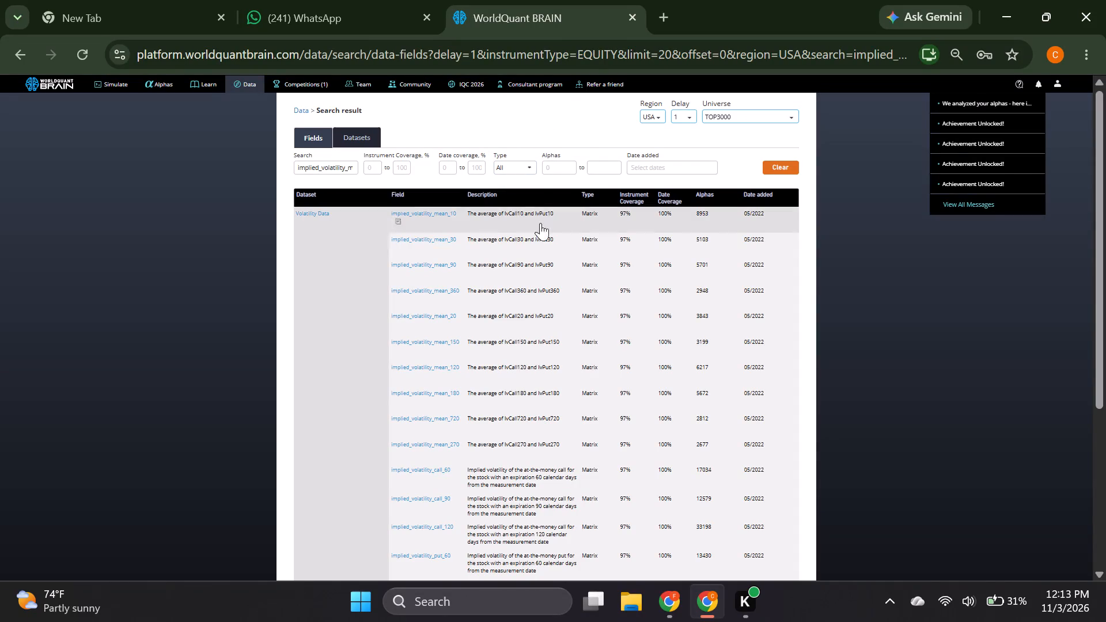
Look through the implied volatility search results and copy the field name implied_volatility_mean_30.
scroll(569, 204, "down", 2)
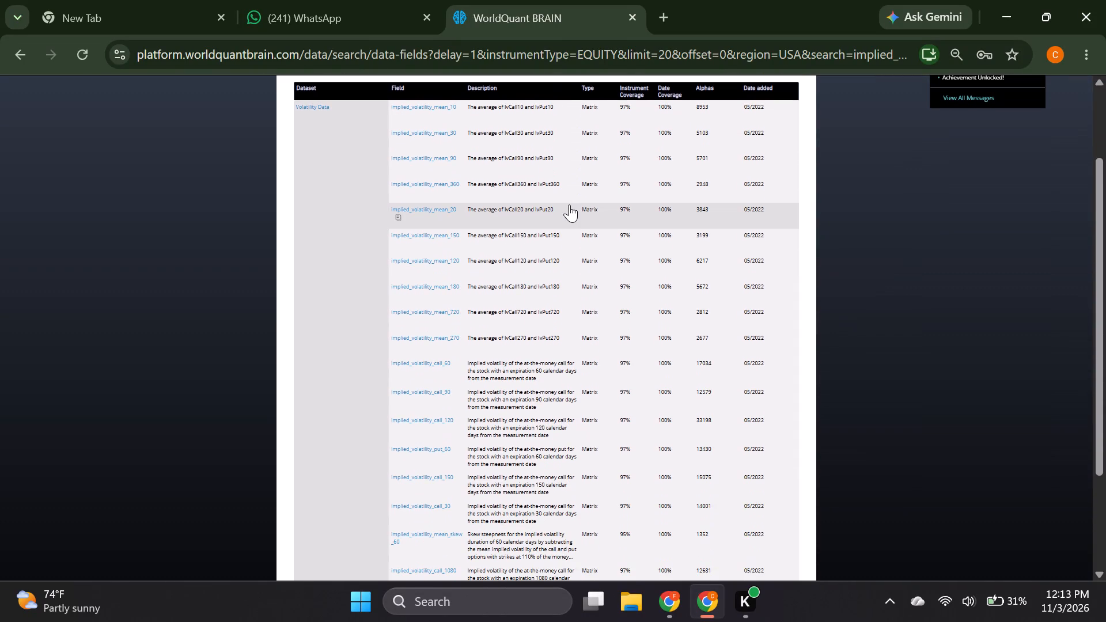
scroll(569, 204, "down", 1)
scroll(569, 204, "up", 1)
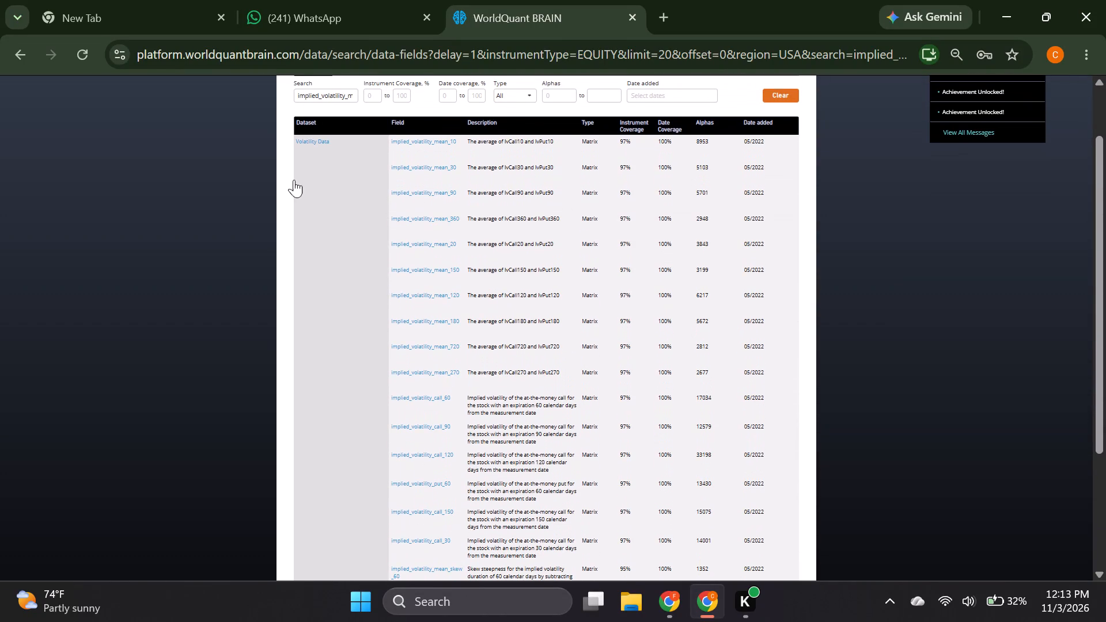
left_click(397, 175)
In Simulation 10's alpha expression, replace implied_volatility_mean_60 with implied_volatility_mean_30 and run the simulation.
scroll(376, 157, "up", 3)
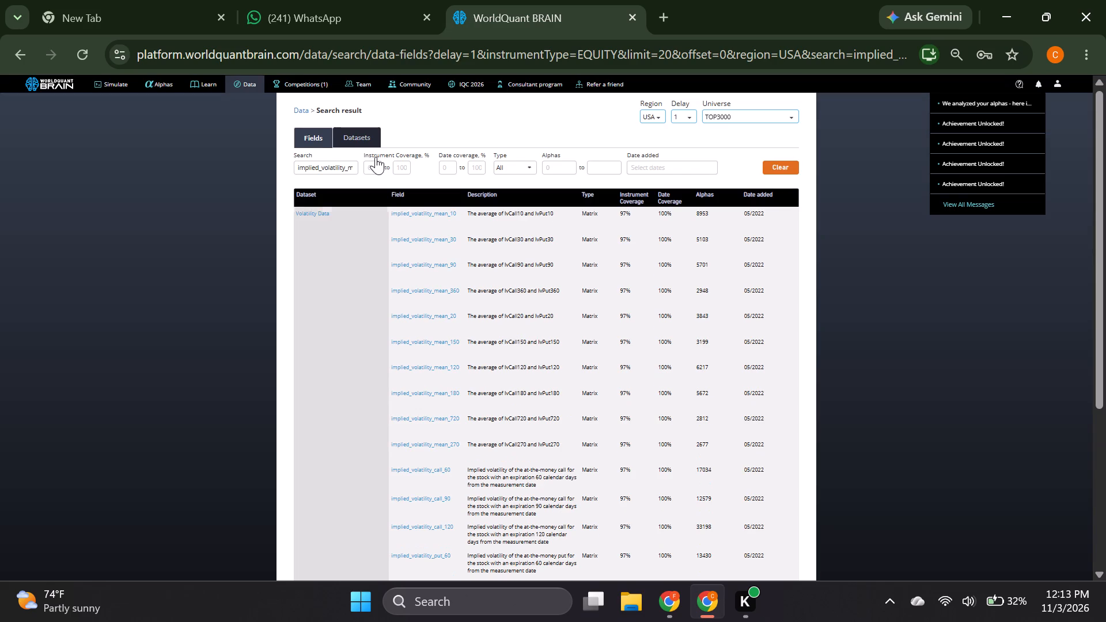
scroll(376, 157, "up", 2)
left_click(109, 83)
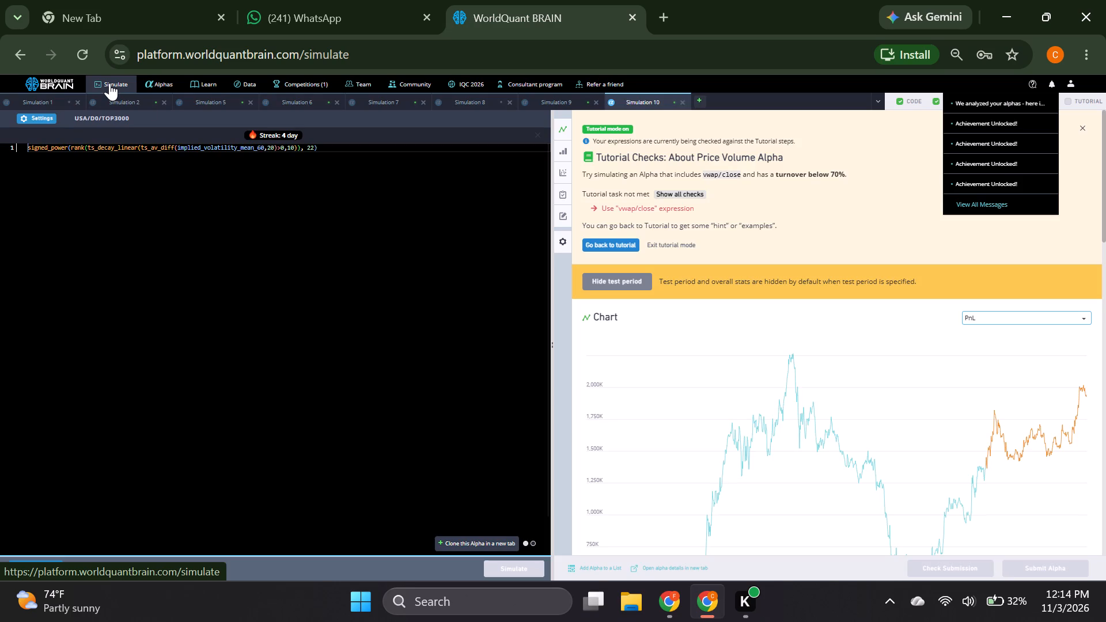
double_click(262, 147)
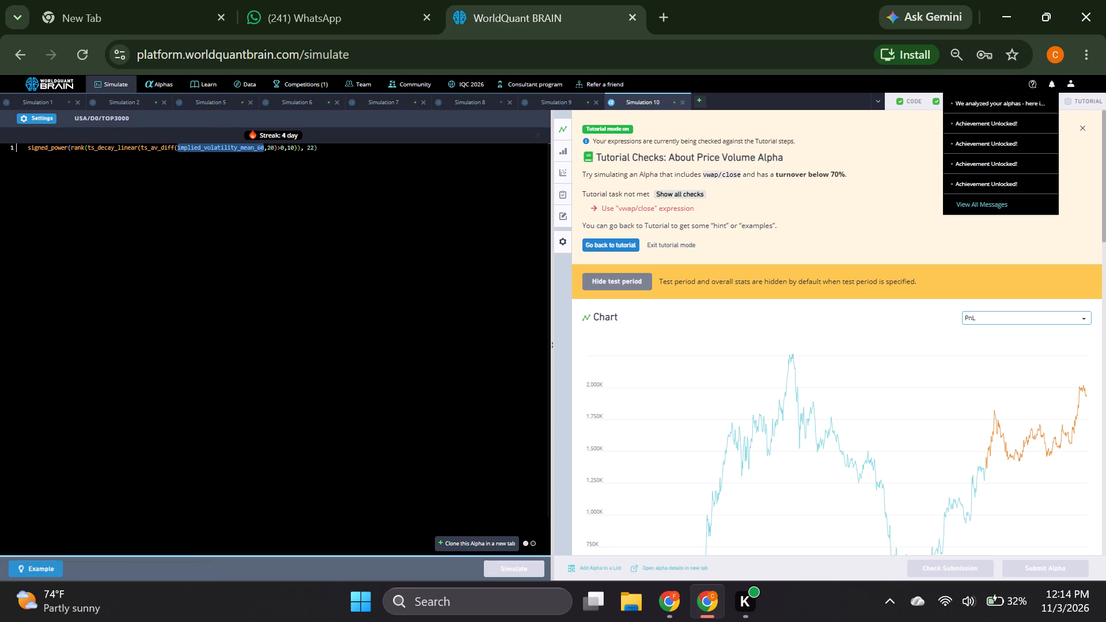
key("ctrl+v")
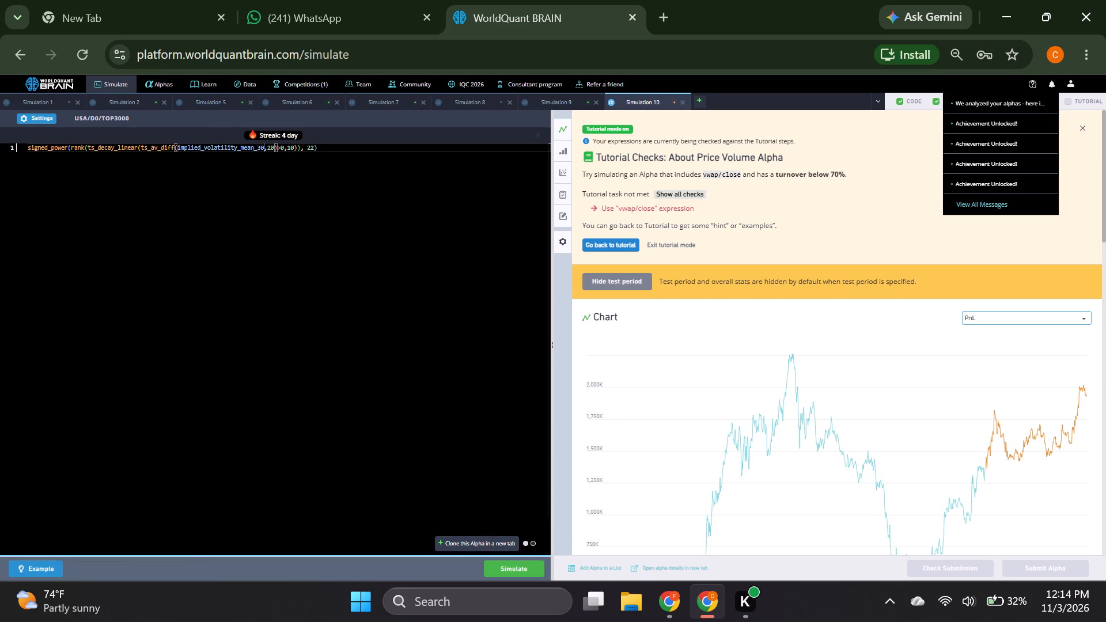
left_click(507, 565)
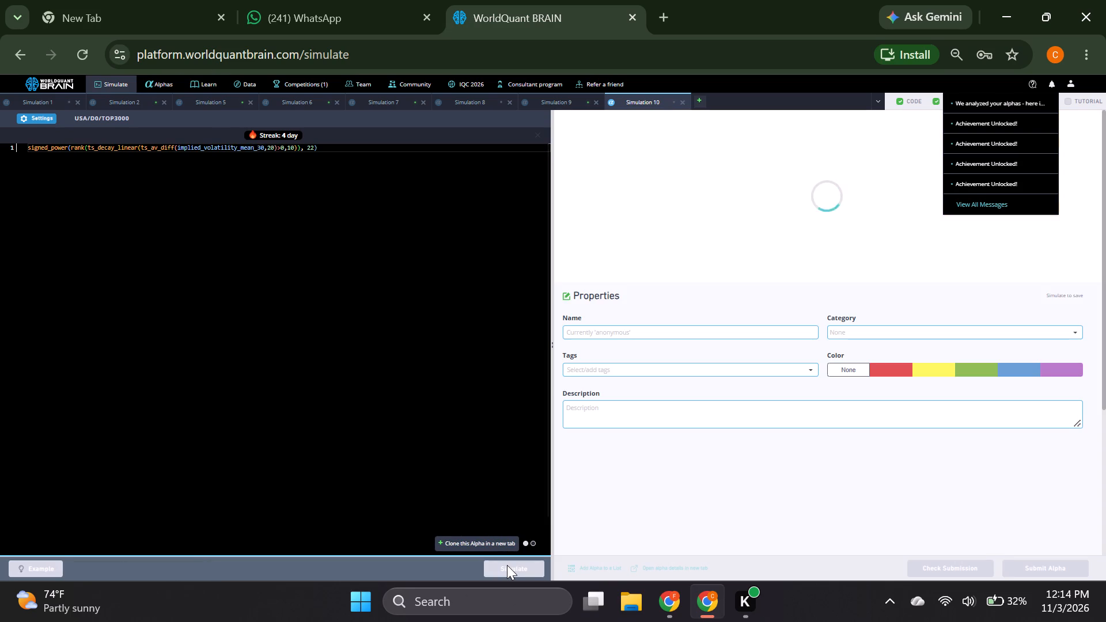
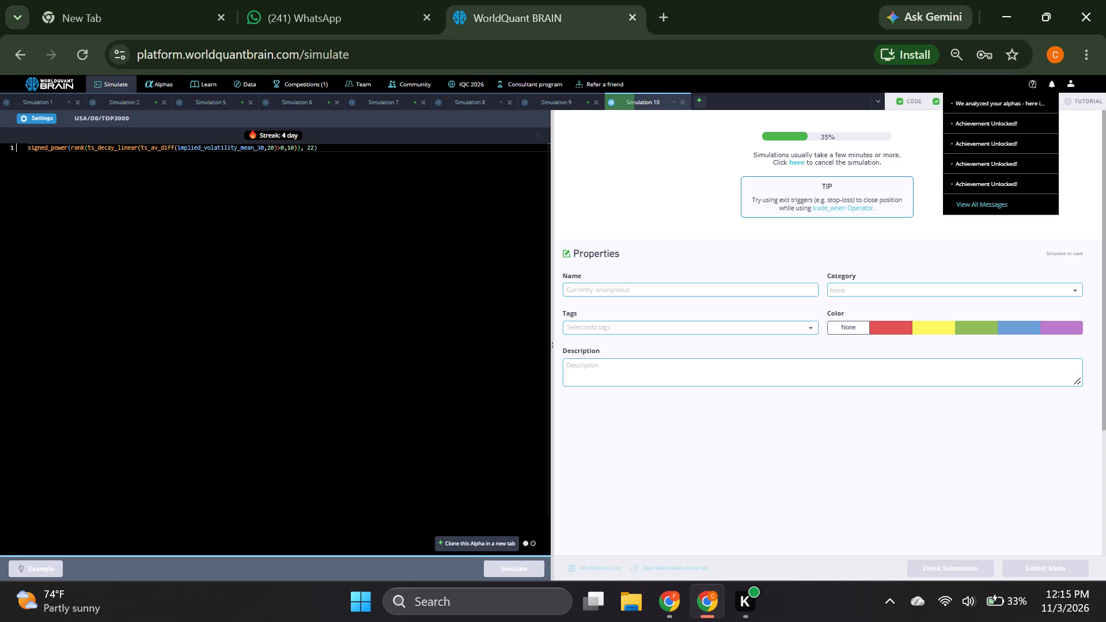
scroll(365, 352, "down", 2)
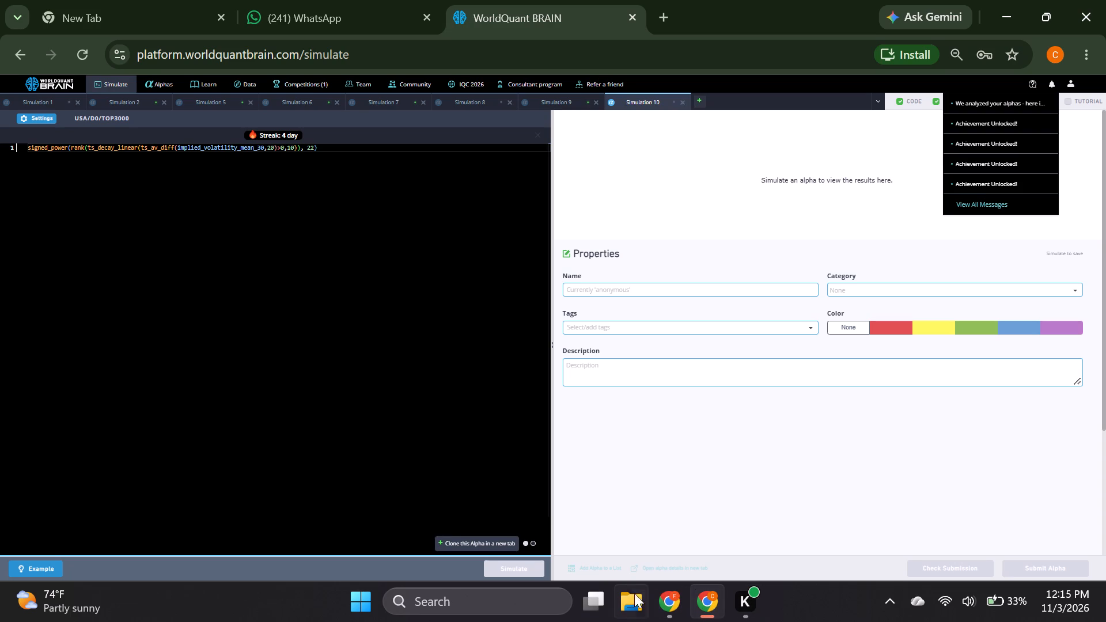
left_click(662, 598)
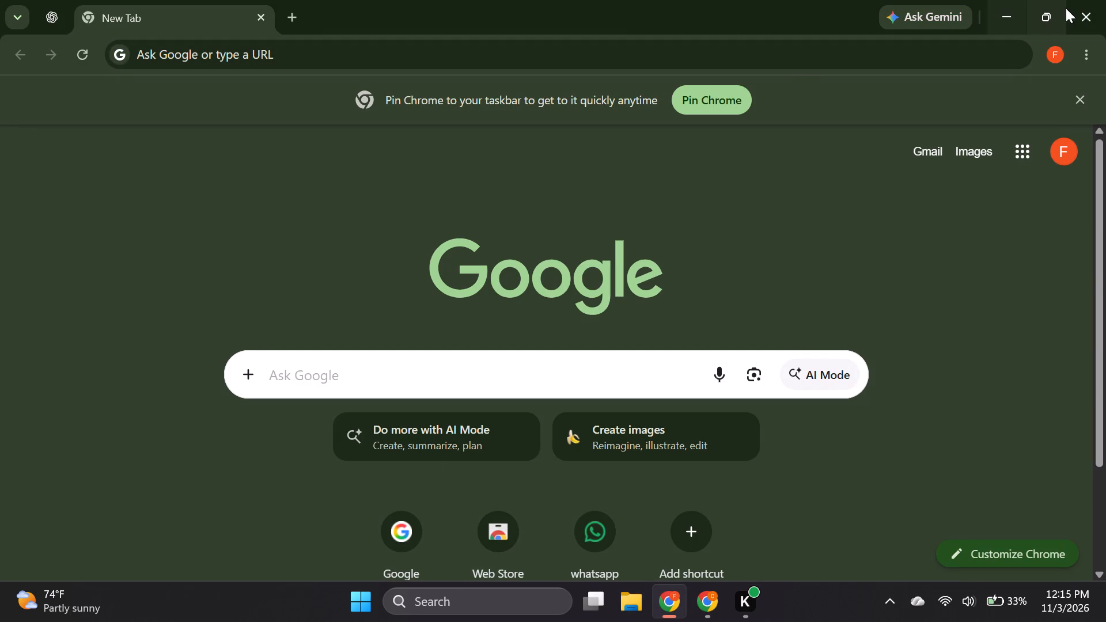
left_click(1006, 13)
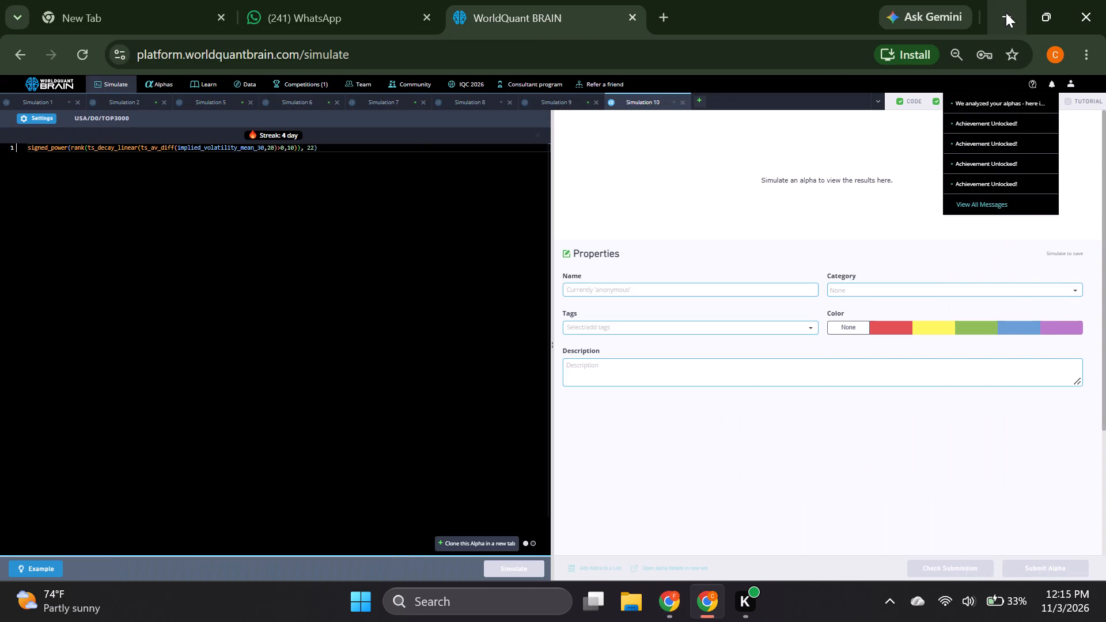
Run the simulation of the existing implied_volatility_mean_60 alpha in Simulation 8.
left_click(463, 98)
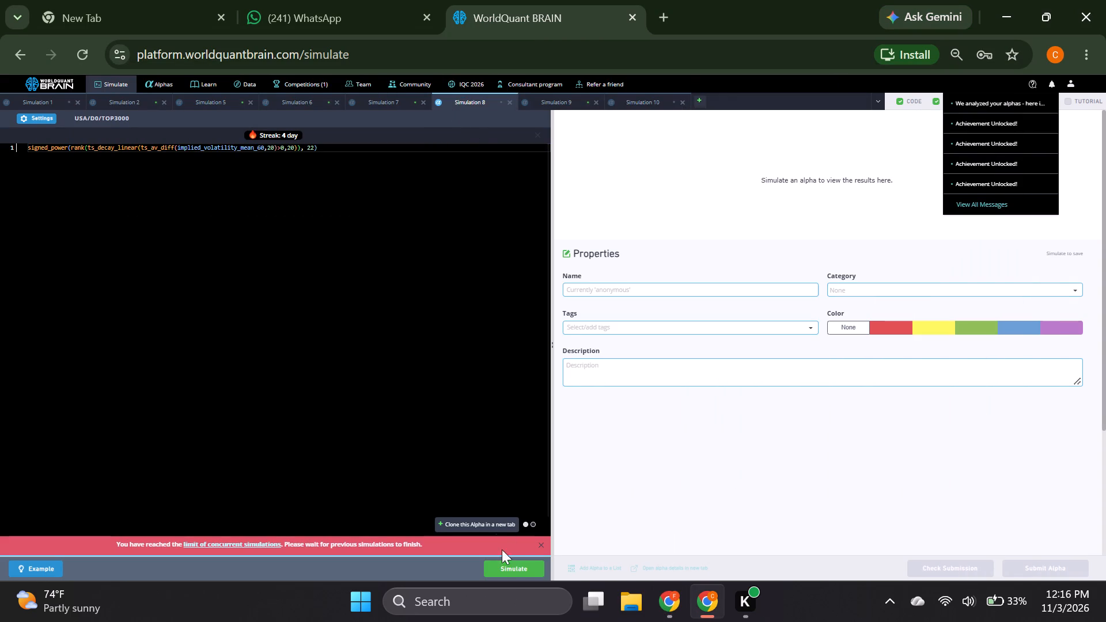
left_click(506, 564)
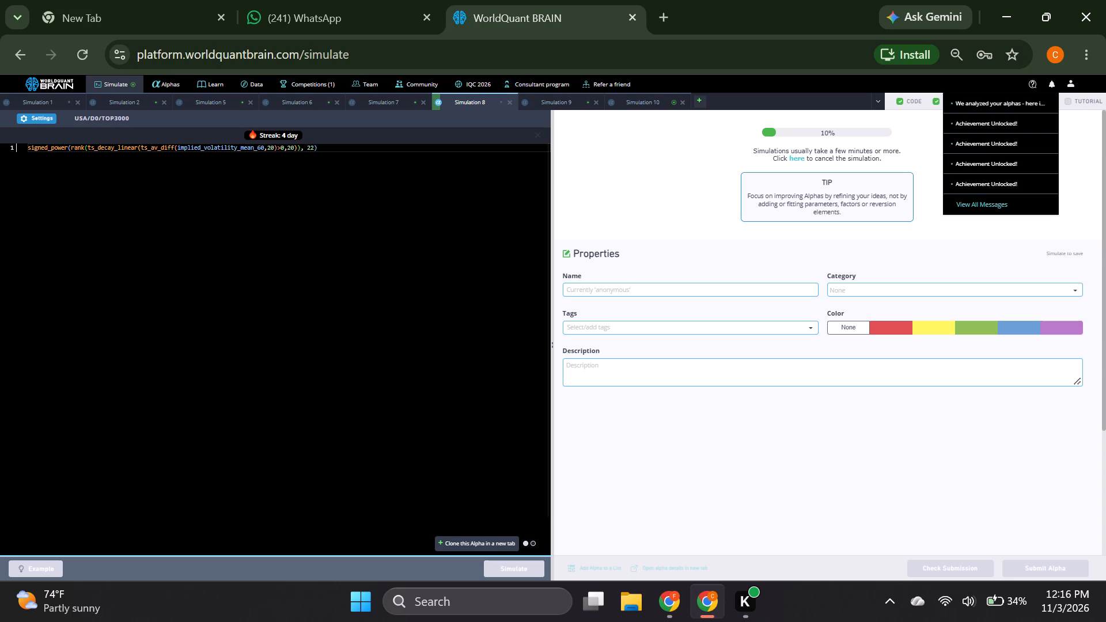
Examine Simulation 5's results, including the PnL chart and the IS Summary for the test period.
left_click(222, 97)
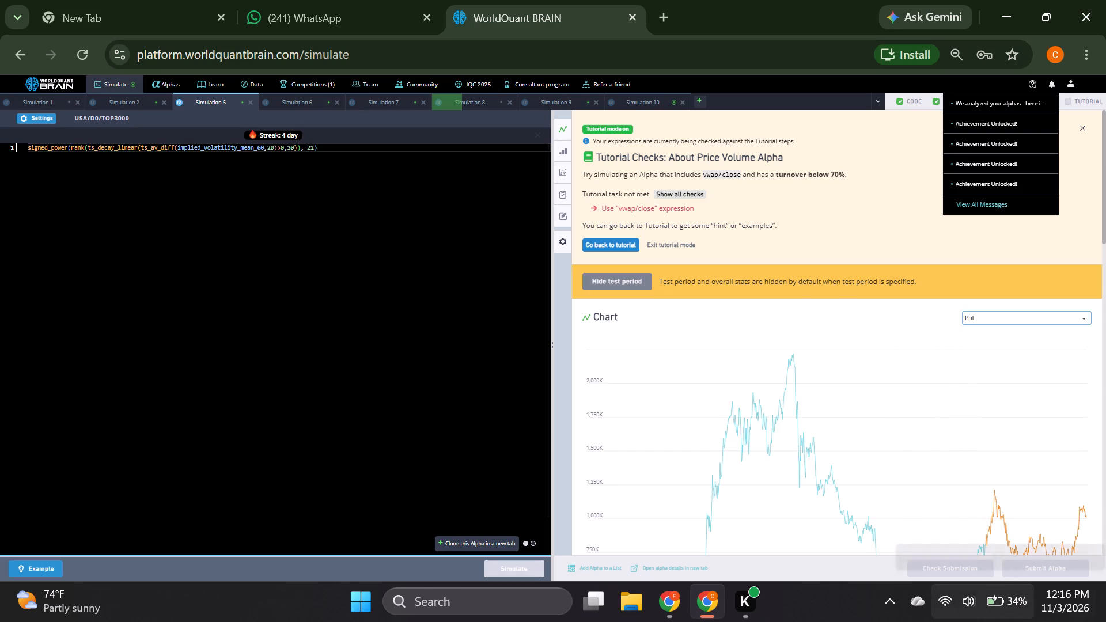
scroll(803, 458, "down", 1)
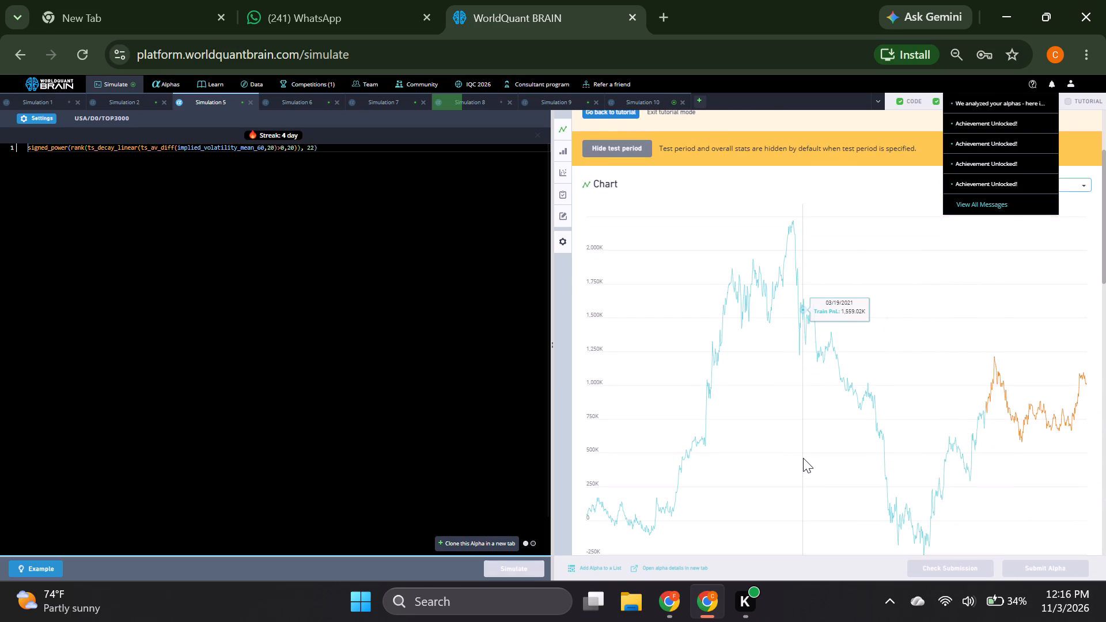
scroll(803, 458, "up", 2)
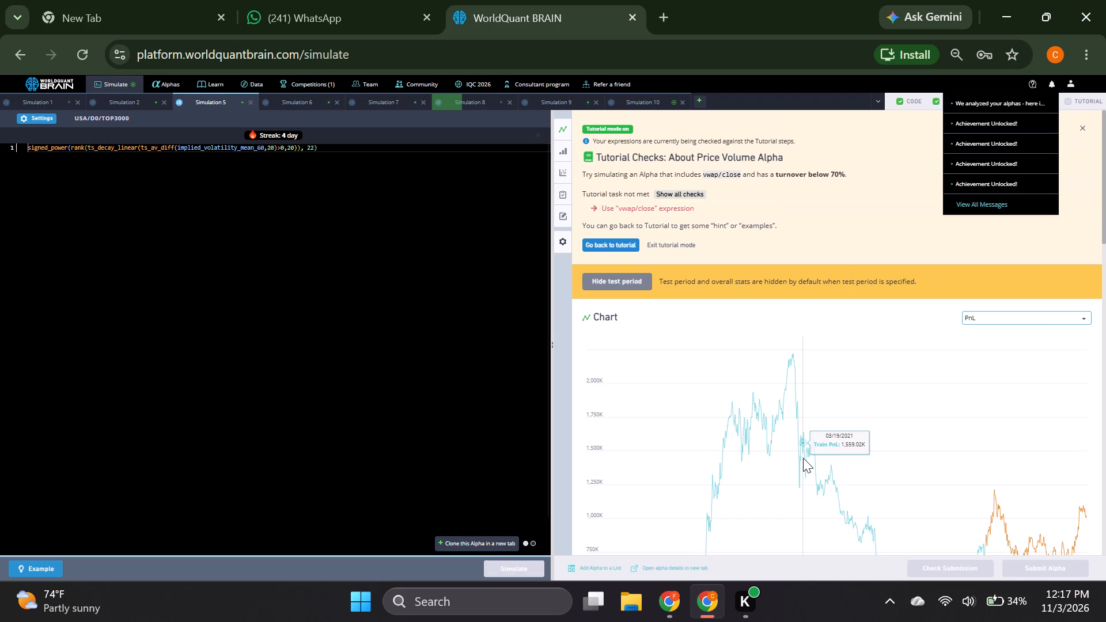
scroll(803, 458, "down", 1)
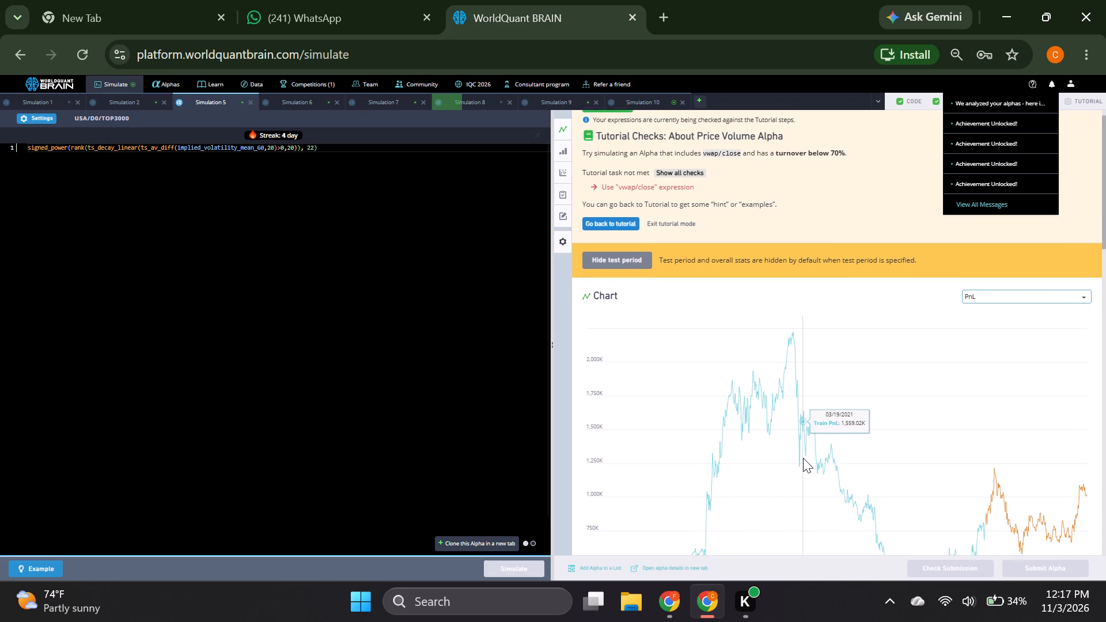
scroll(803, 458, "down", 2)
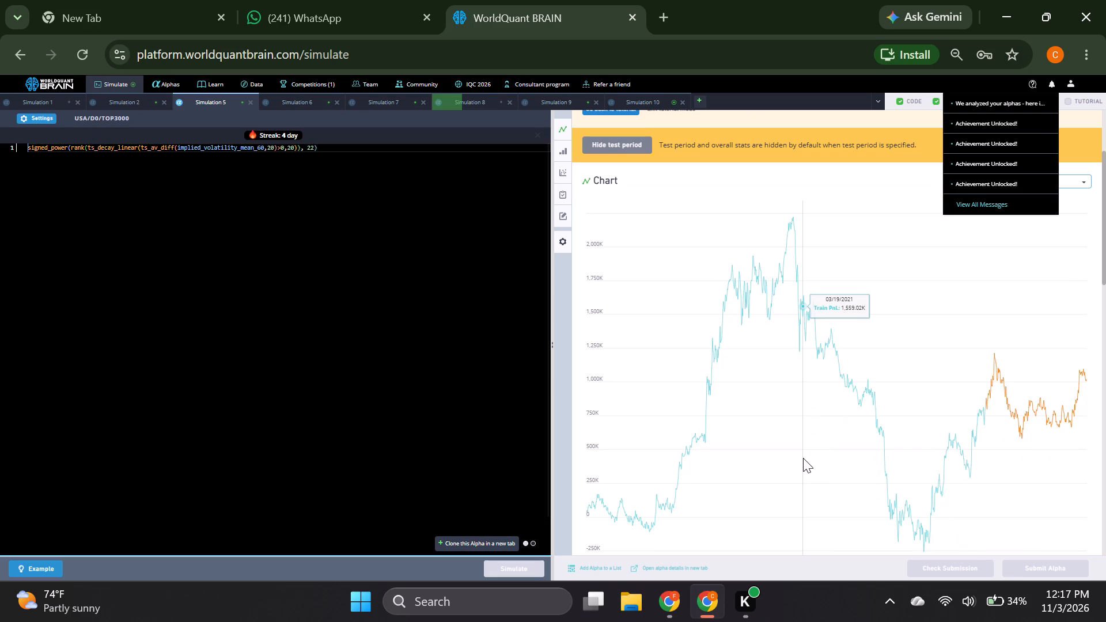
scroll(779, 280, "down", 2)
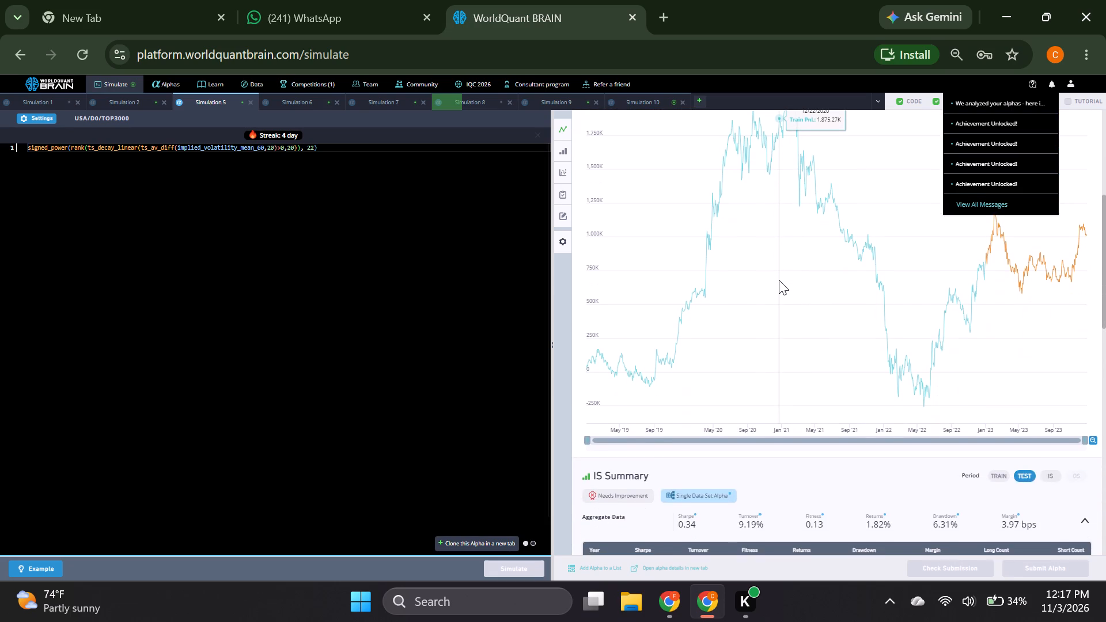
scroll(779, 280, "up", 2)
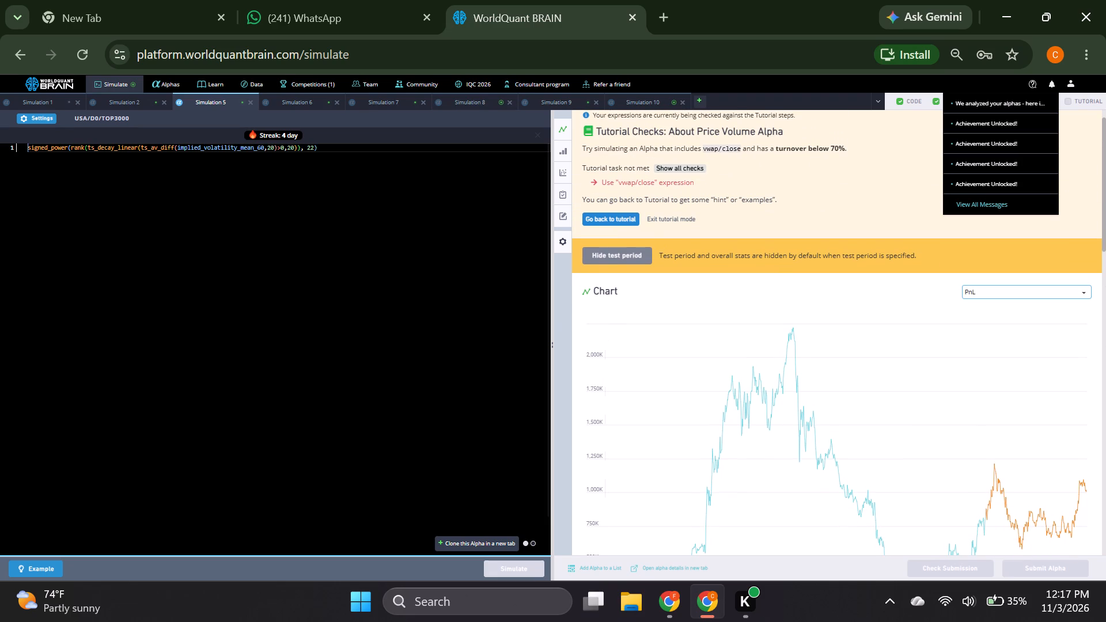
scroll(410, 327, "down", 1)
Check Simulation 8's results, and show the test period on Simulation 10's PnL chart.
left_click(478, 98)
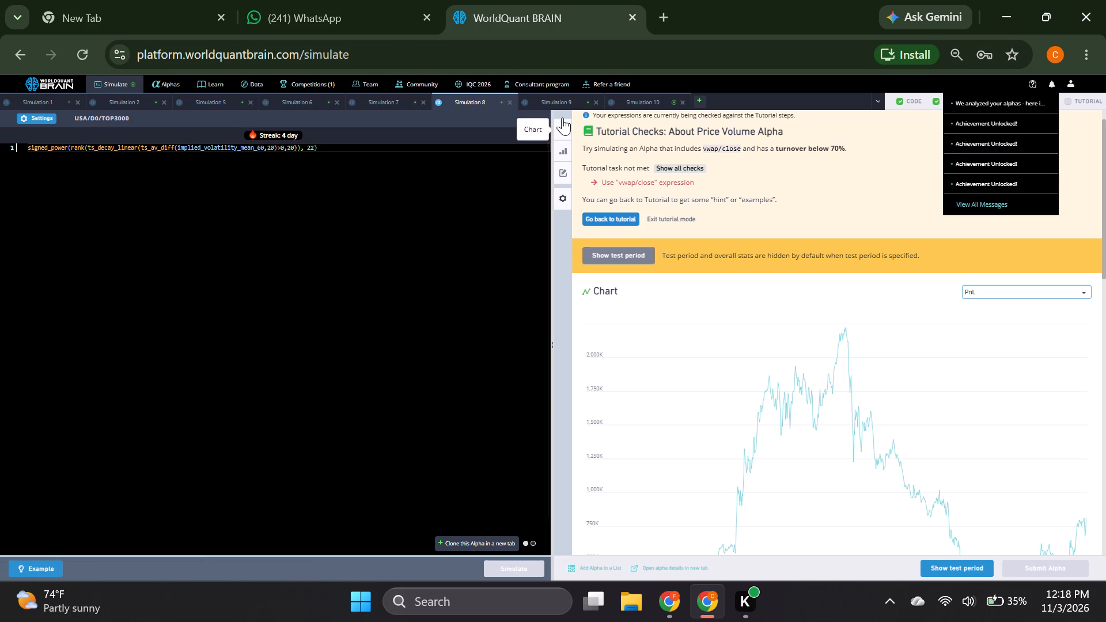
left_click(642, 95)
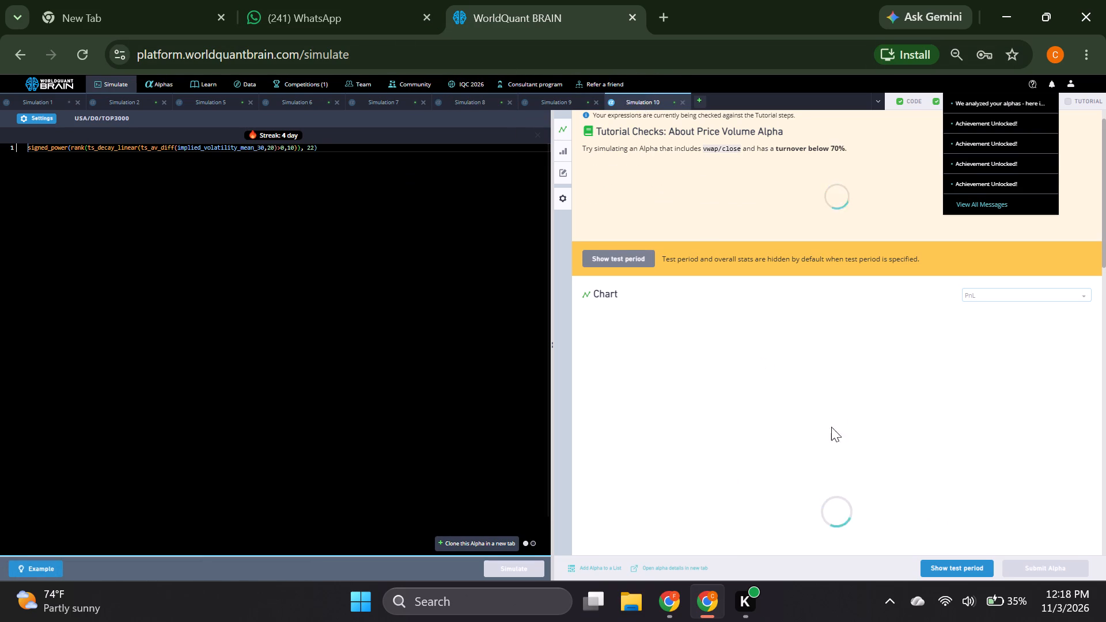
left_click(937, 560)
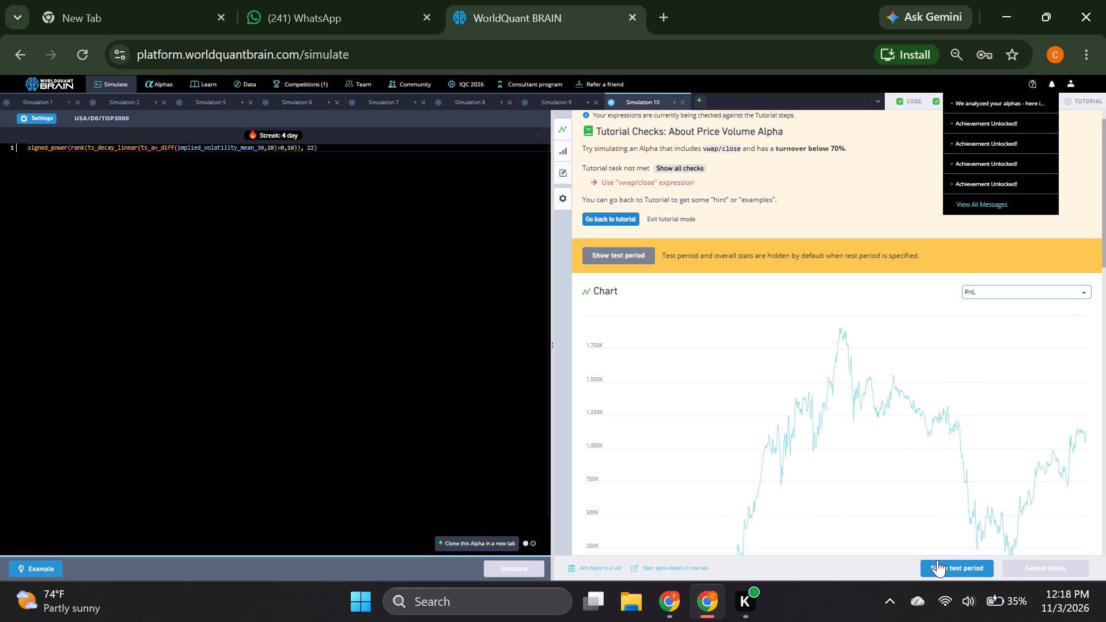
scroll(407, 314, "down", 2)
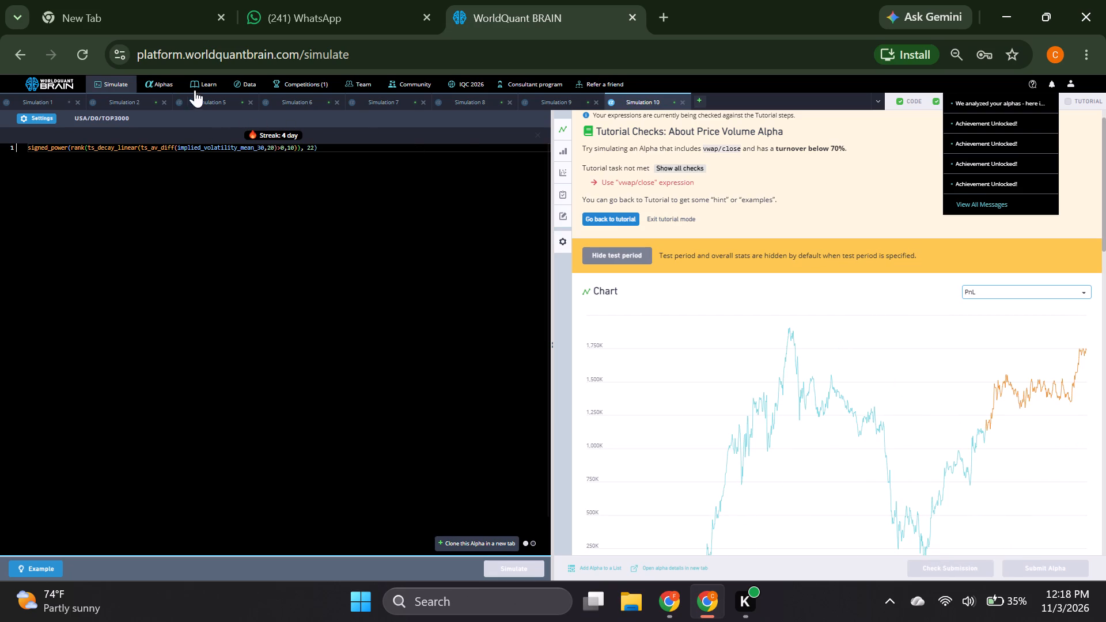
Look over the About Price Volume Alpha tutorial page in Simulation 1.
left_click(47, 96)
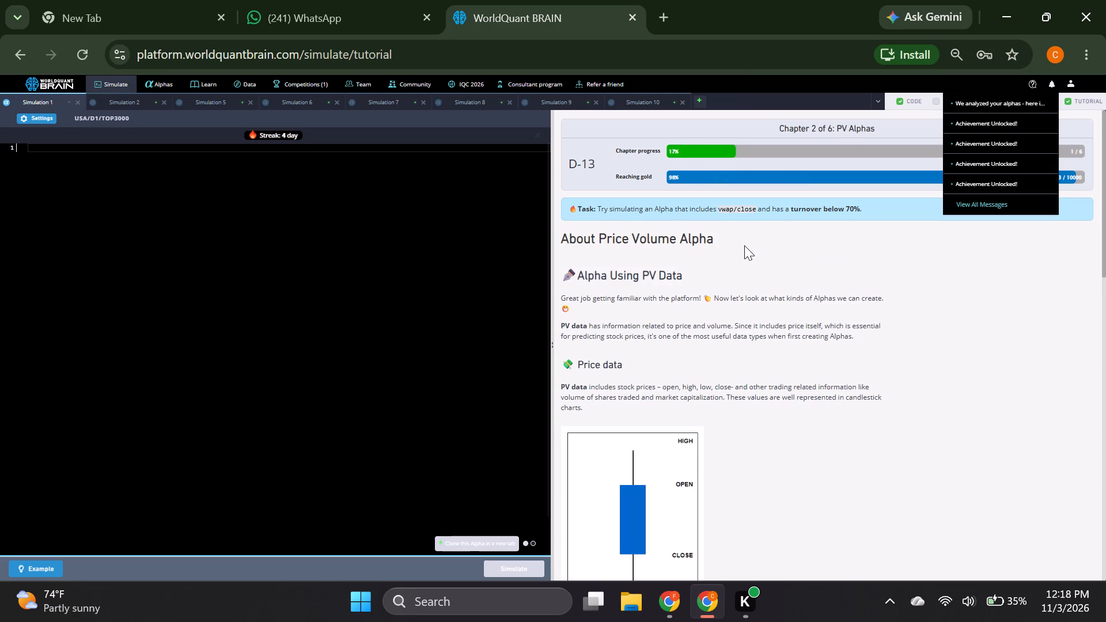
scroll(744, 245, "down", 3)
scroll(744, 245, "up", 3)
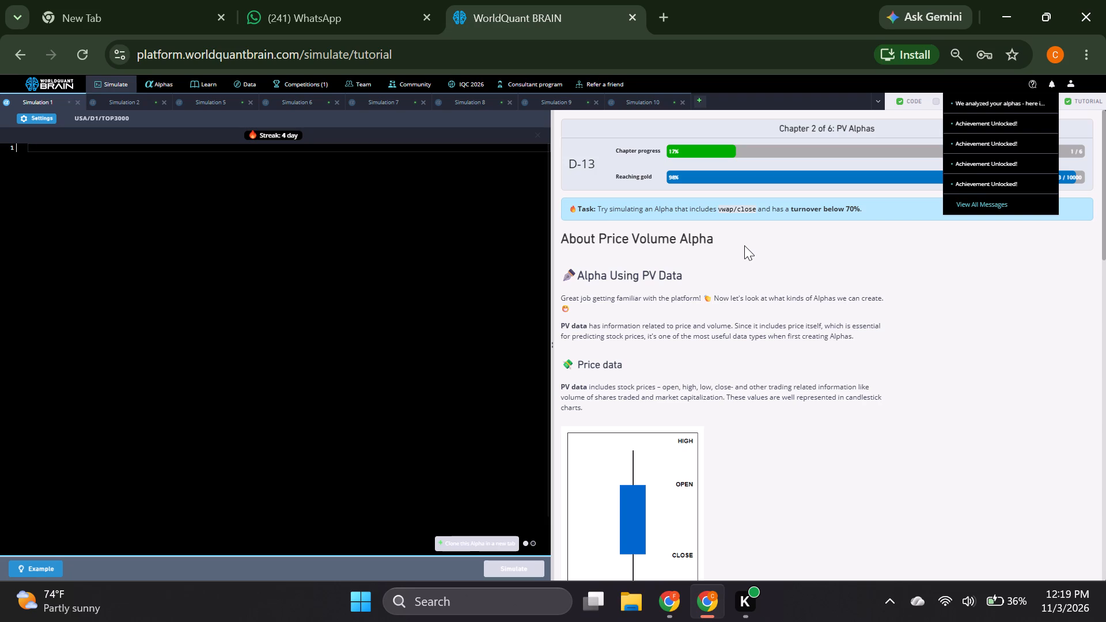
scroll(744, 245, "down", 2)
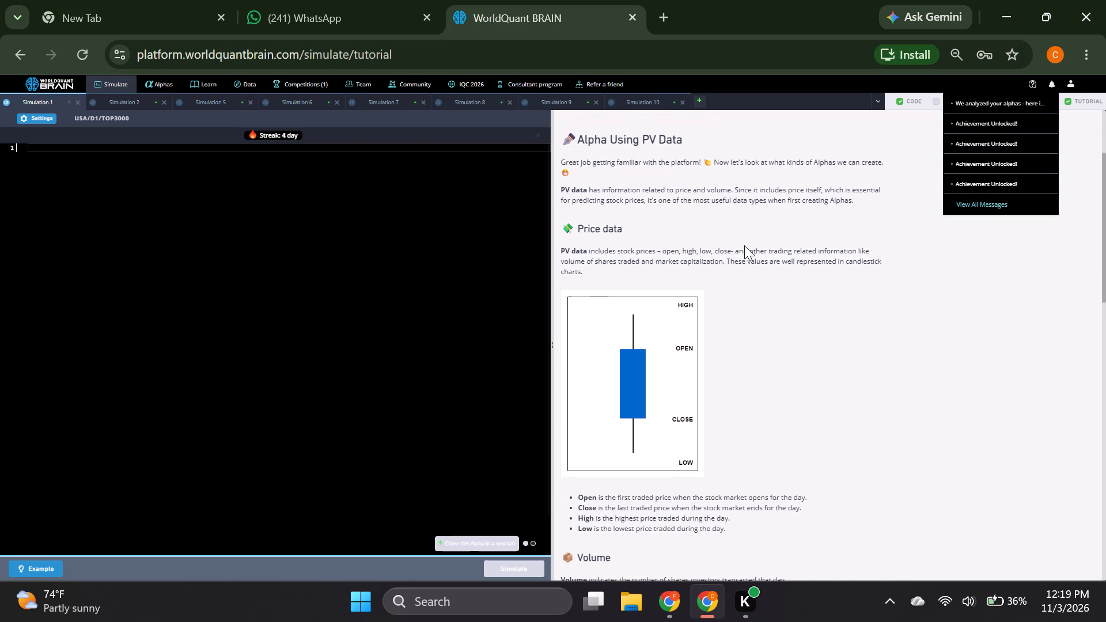
scroll(744, 245, "up", 8)
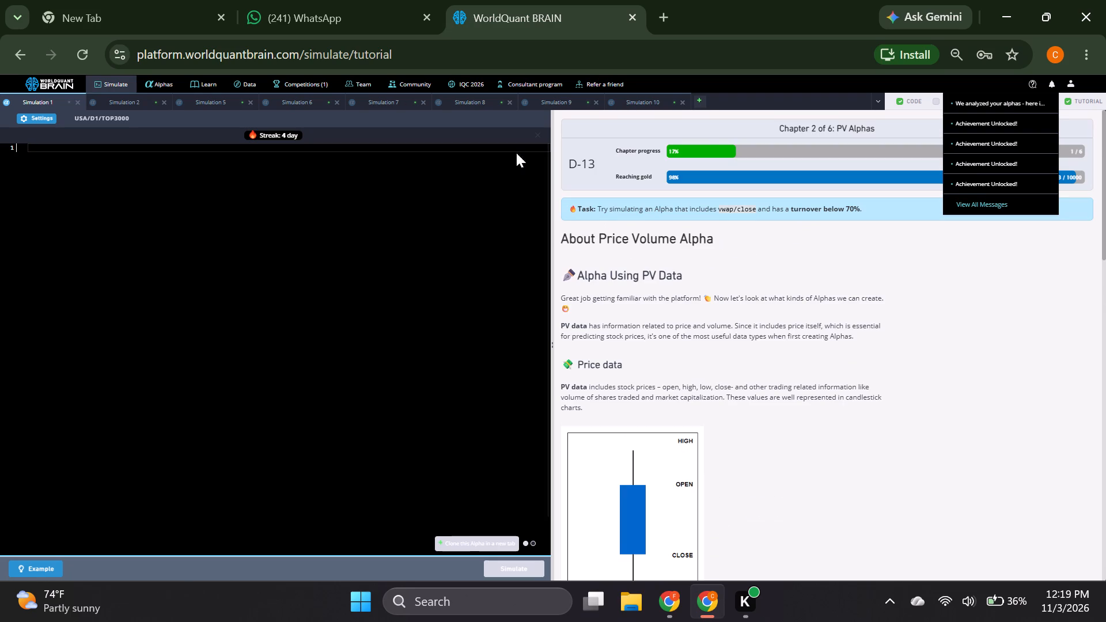
In Simulation 10's alpha expression, set the signed_power exponent to 32 and run the simulation.
left_click(639, 101)
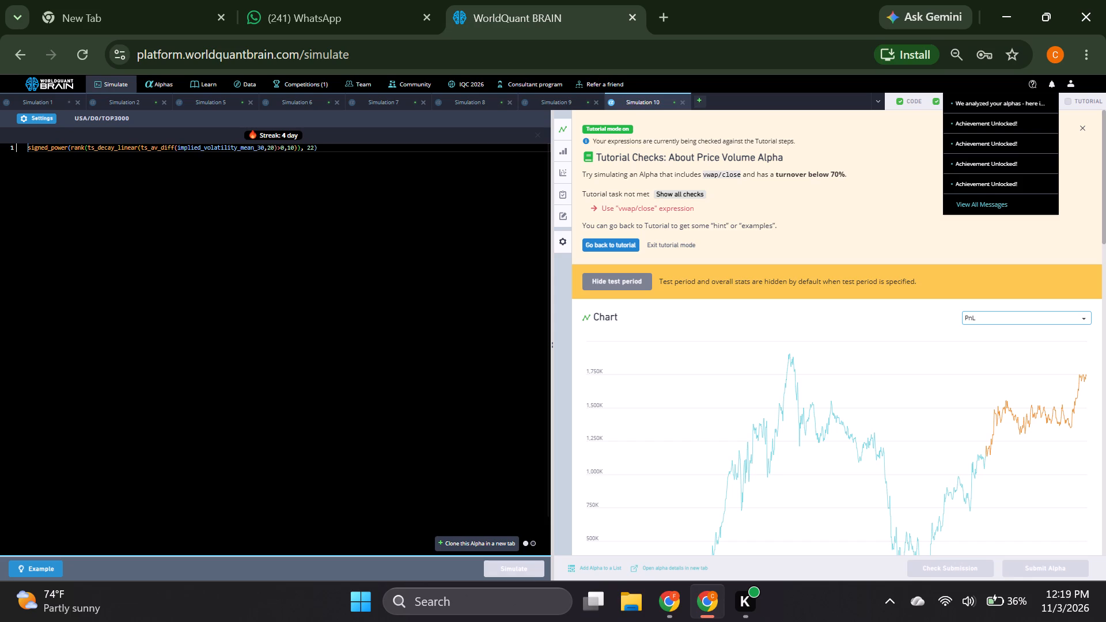
left_click(311, 148)
key("BackSpace")
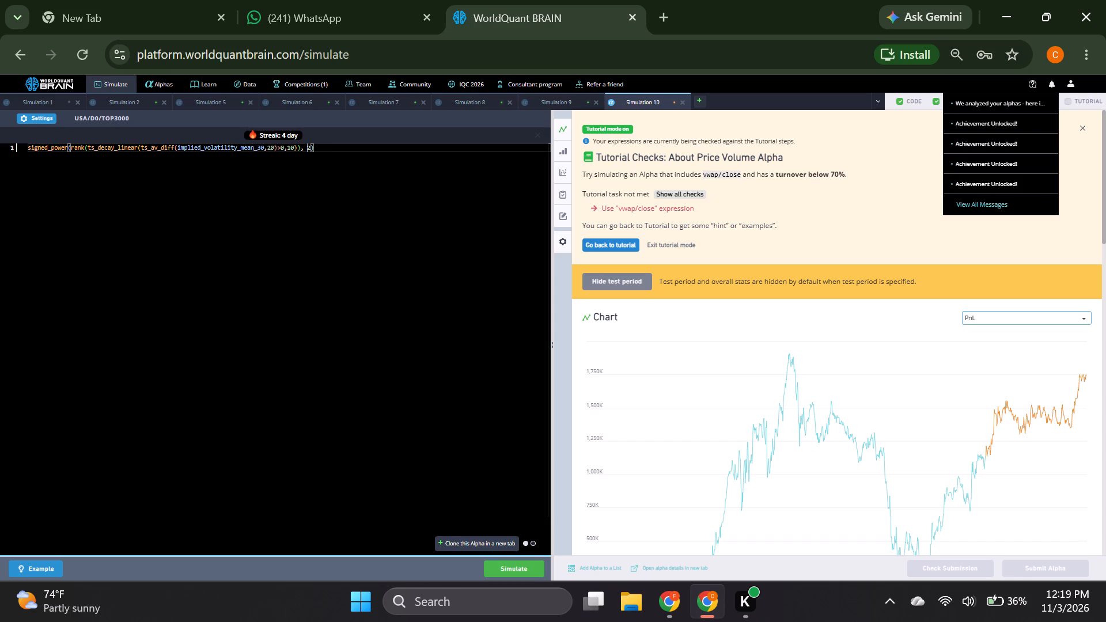
key("3")
left_click(503, 563)
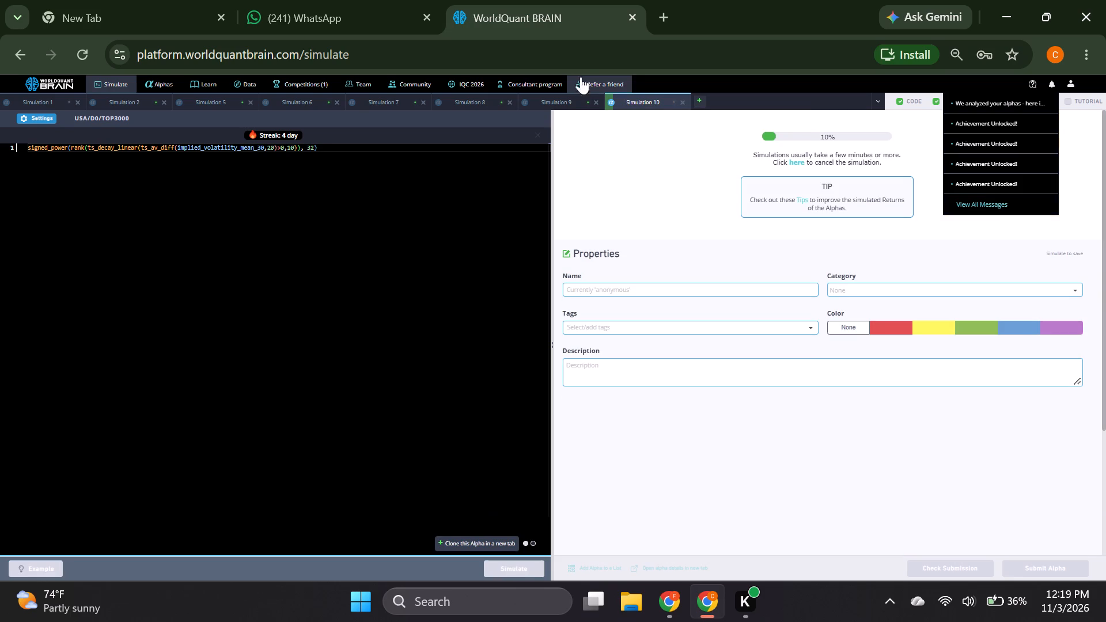
Run the simulation of the existing alpha in Simulation 9, which has a signed_power exponent of 26.
left_click(556, 96)
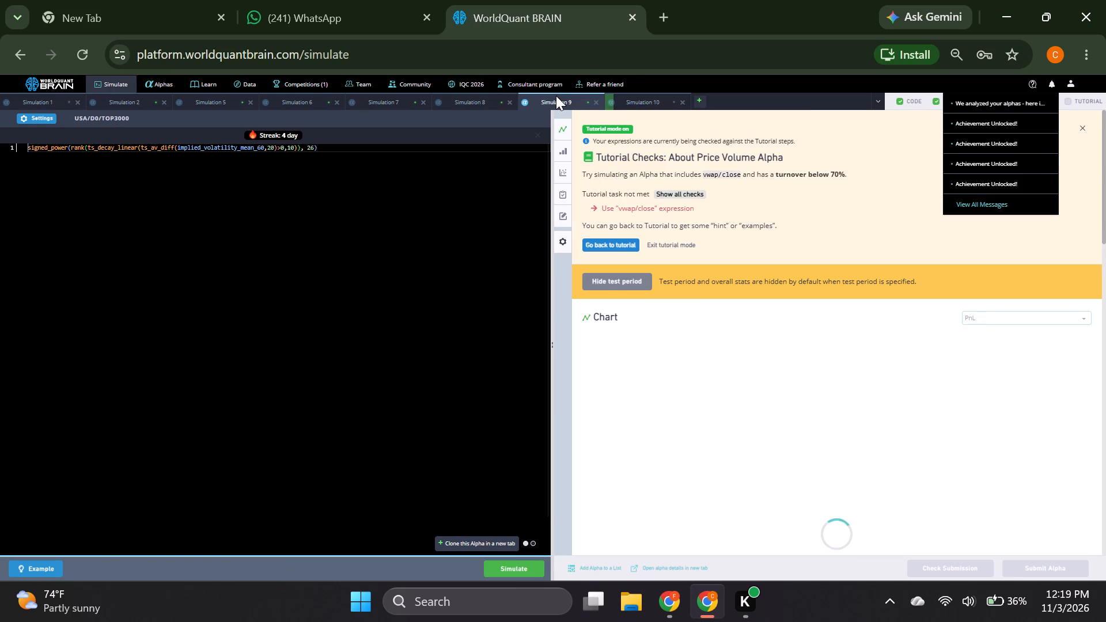
left_click(514, 563)
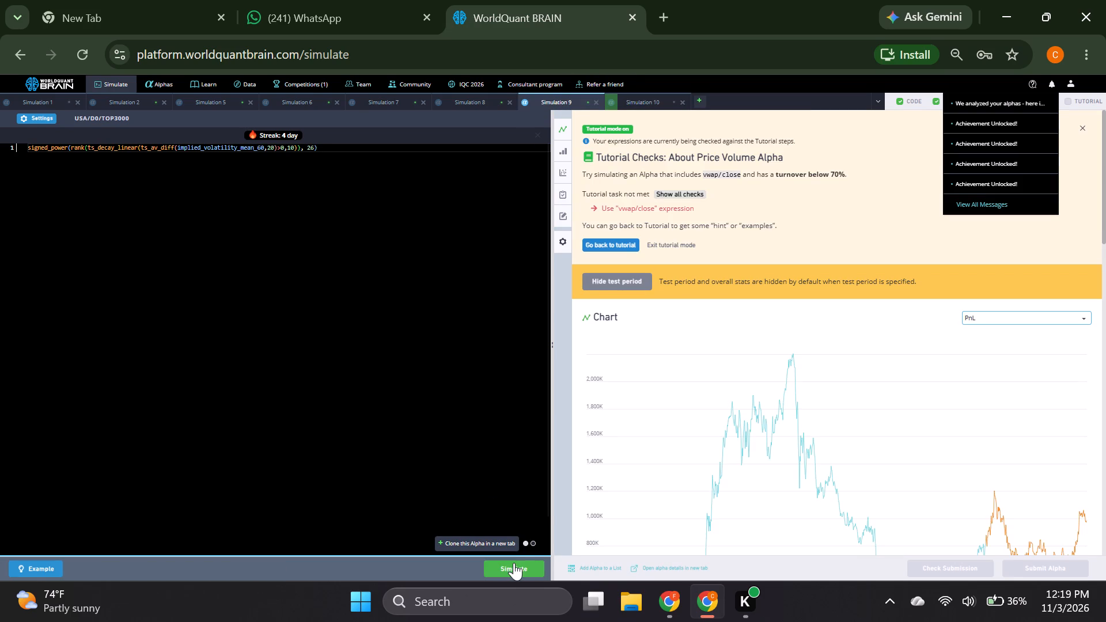
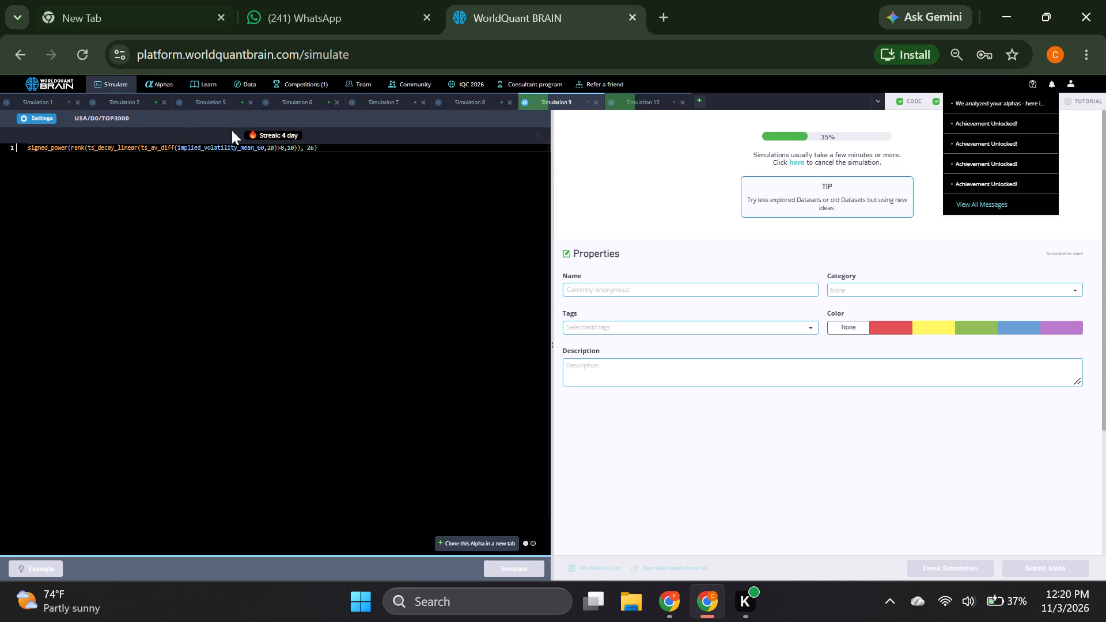
In Simulation 5's alpha expression, set the ts_av_diff lookback window to 50 and run the simulation.
left_click(209, 101)
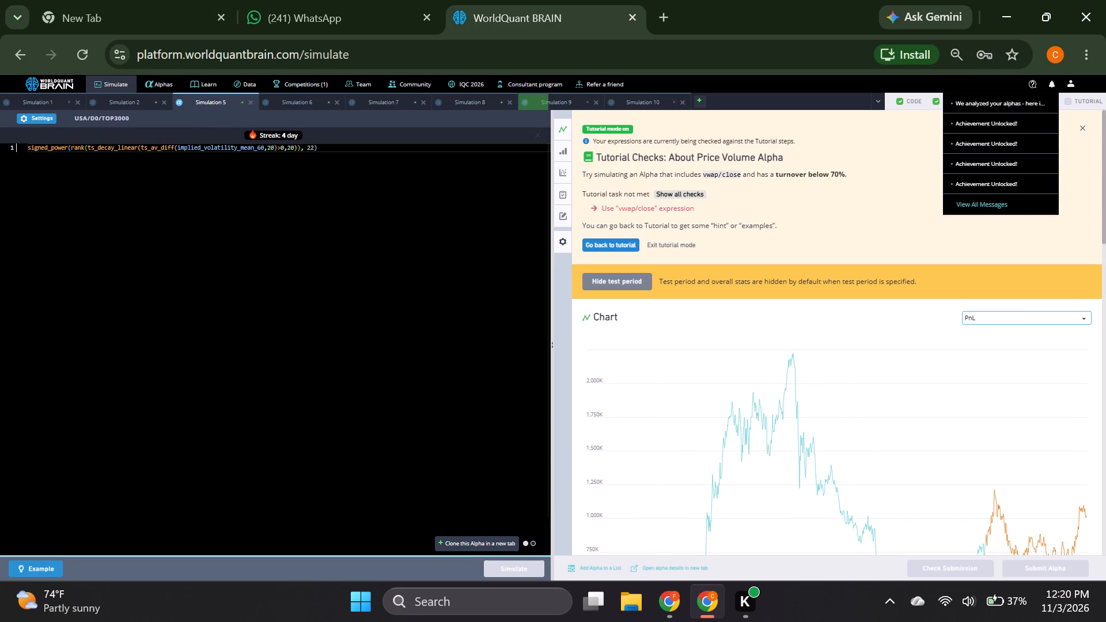
left_click(270, 148)
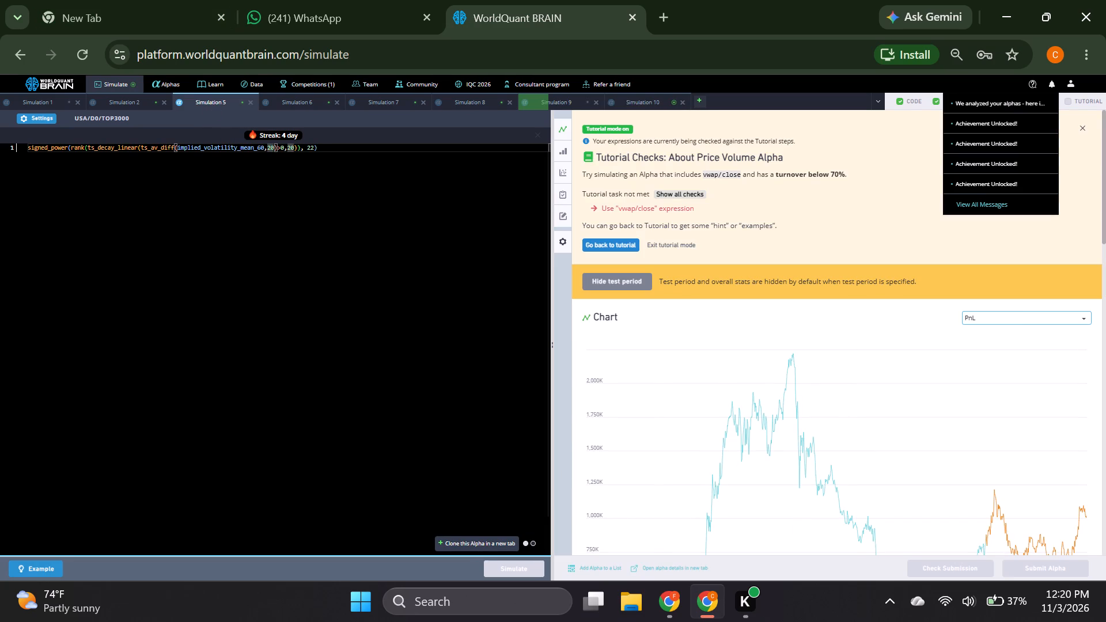
key("BackSpace")
key("5")
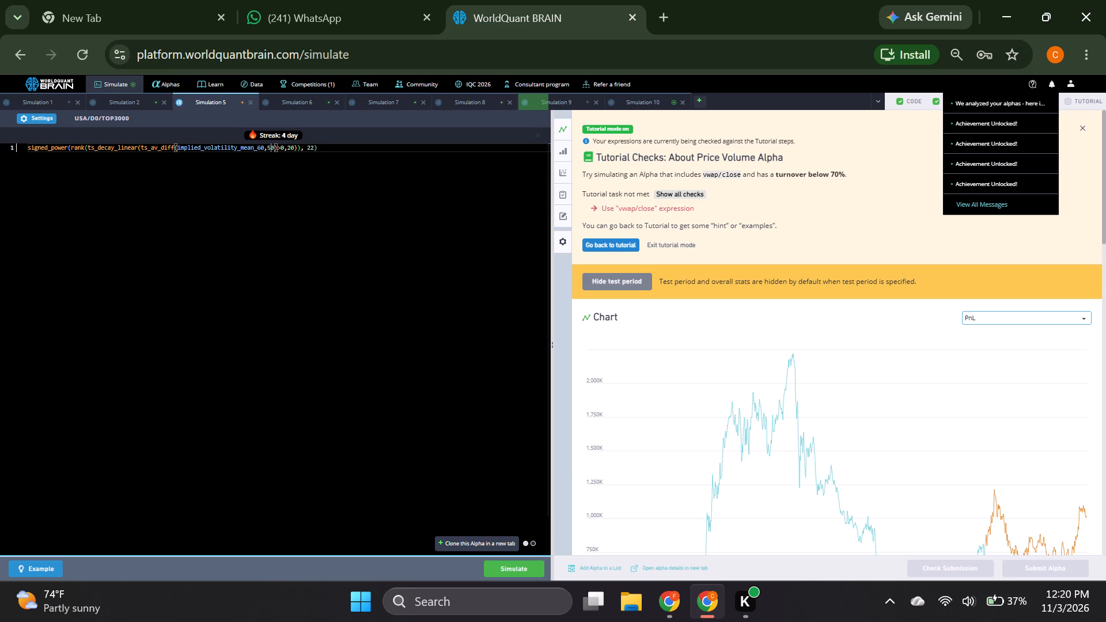
left_click(504, 562)
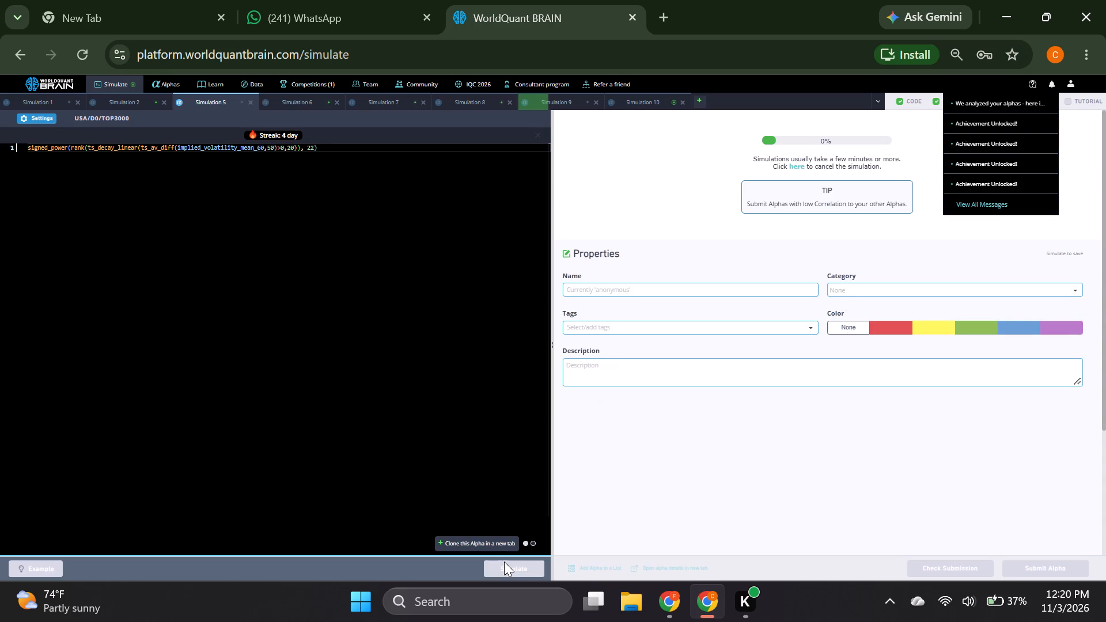
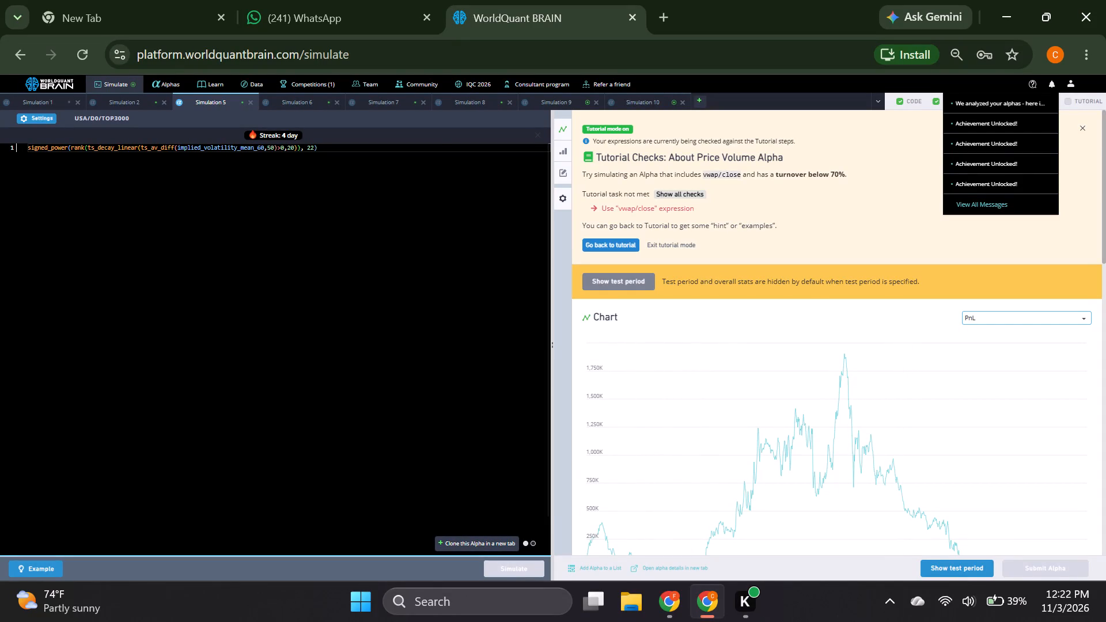
Review Simulation 5's results from the PnL chart down to the alpha properties.
scroll(677, 319, "down", 7)
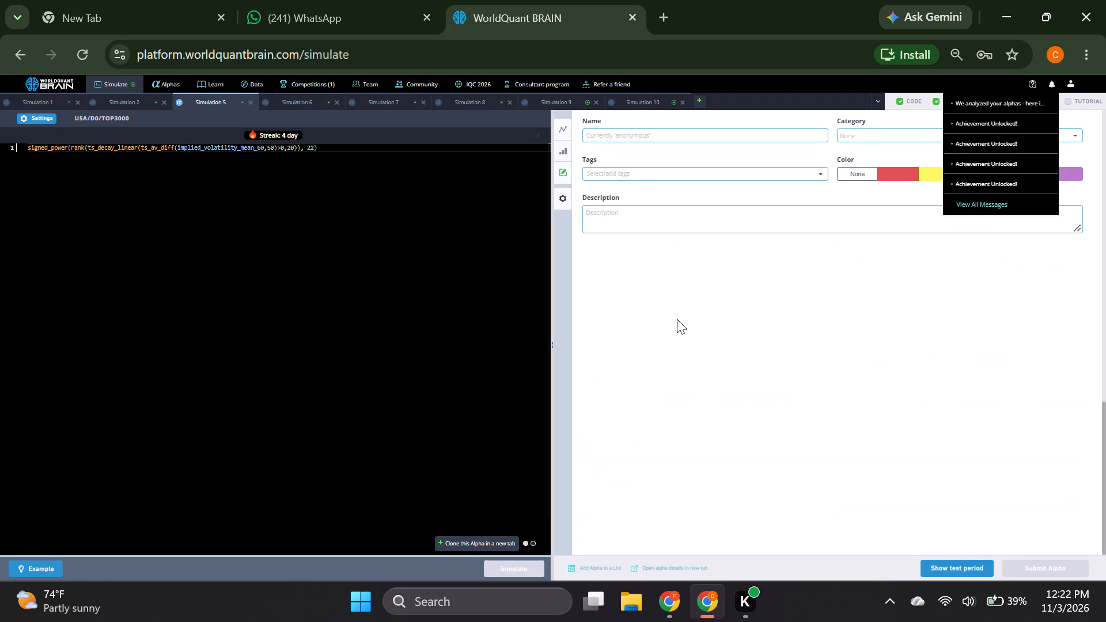
scroll(677, 319, "down", 1)
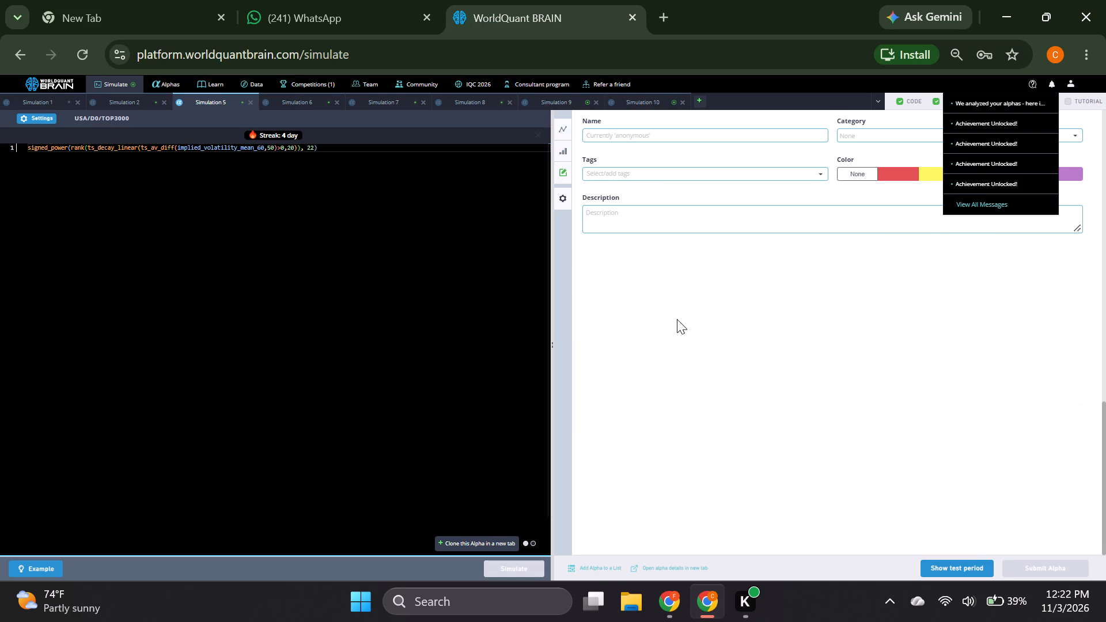
left_click(677, 319)
left_click(414, 297)
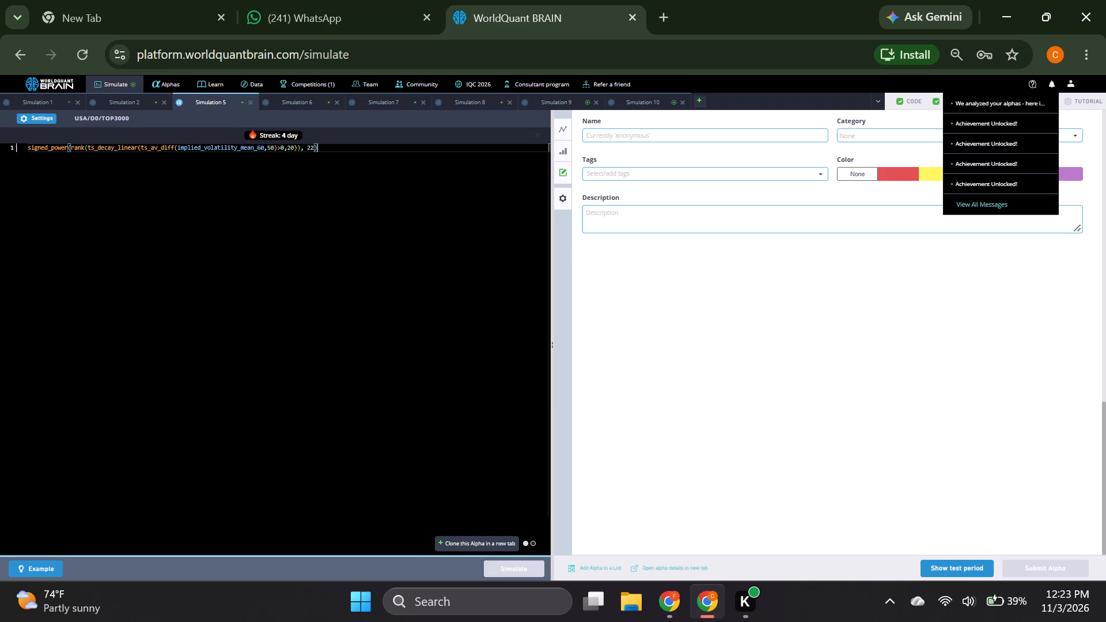
left_click(414, 297)
In Simulation 10's alpha expression, set the signed_power exponent to 329 and run the simulation.
left_click(644, 99)
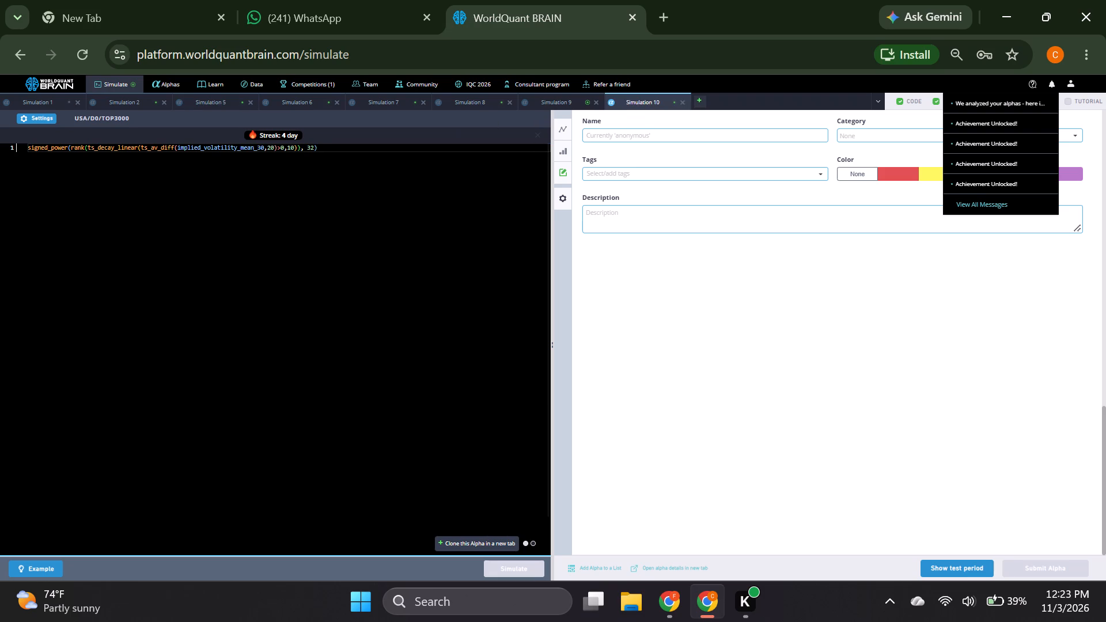
left_click(313, 151)
key("9")
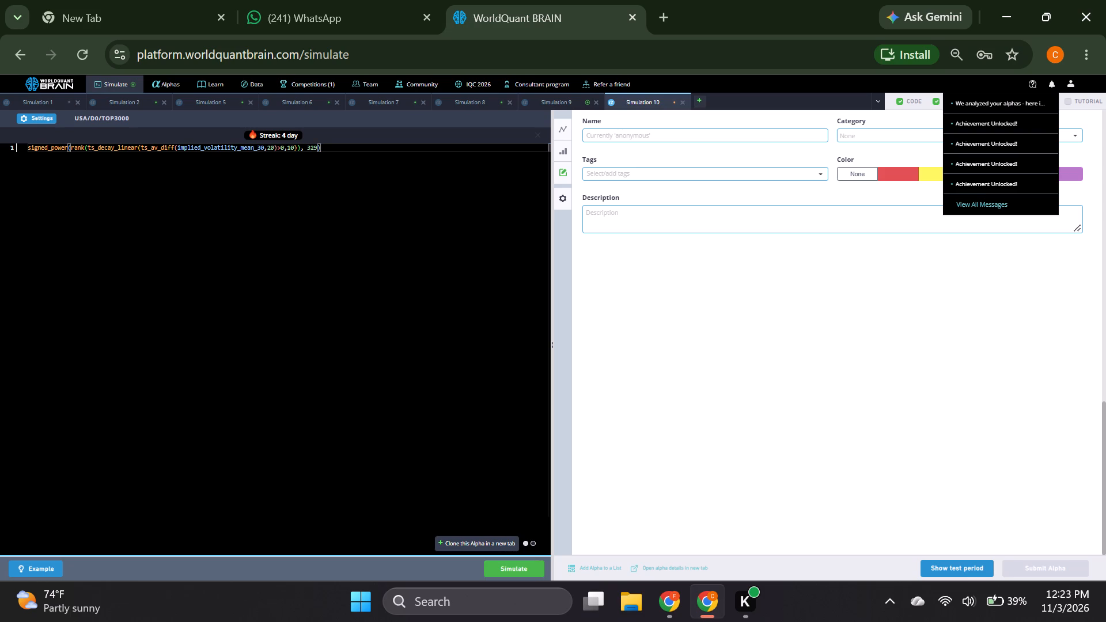
left_click(521, 560)
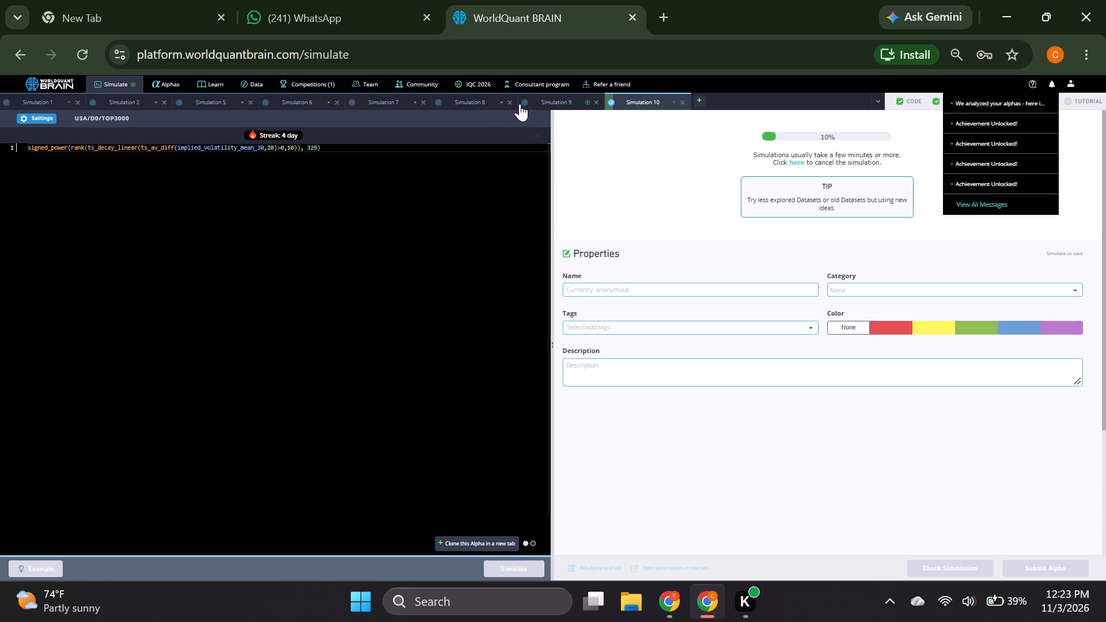
In Simulation 9's alpha expression, set the ts_av_diff lookback window to 90 and run the simulation.
left_click(544, 94)
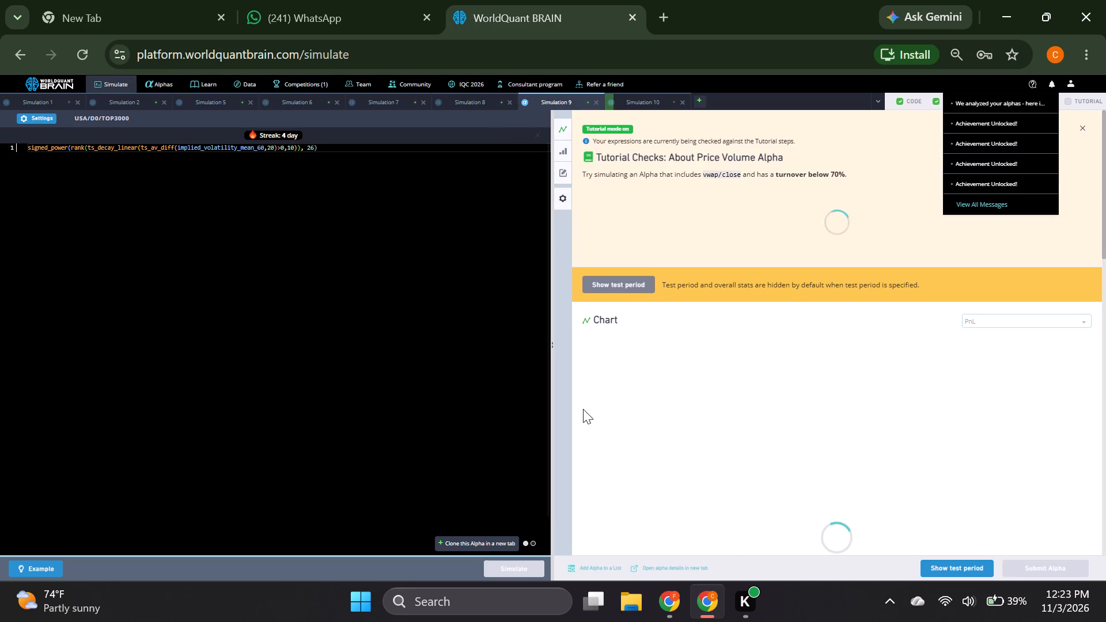
left_click(293, 145)
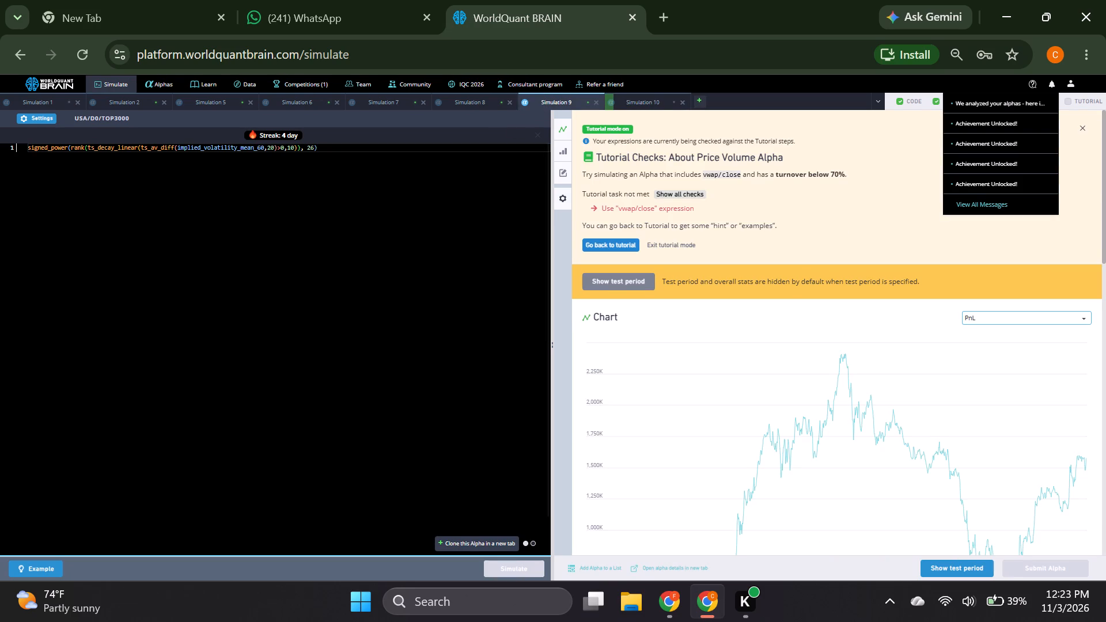
key("BackSpace")
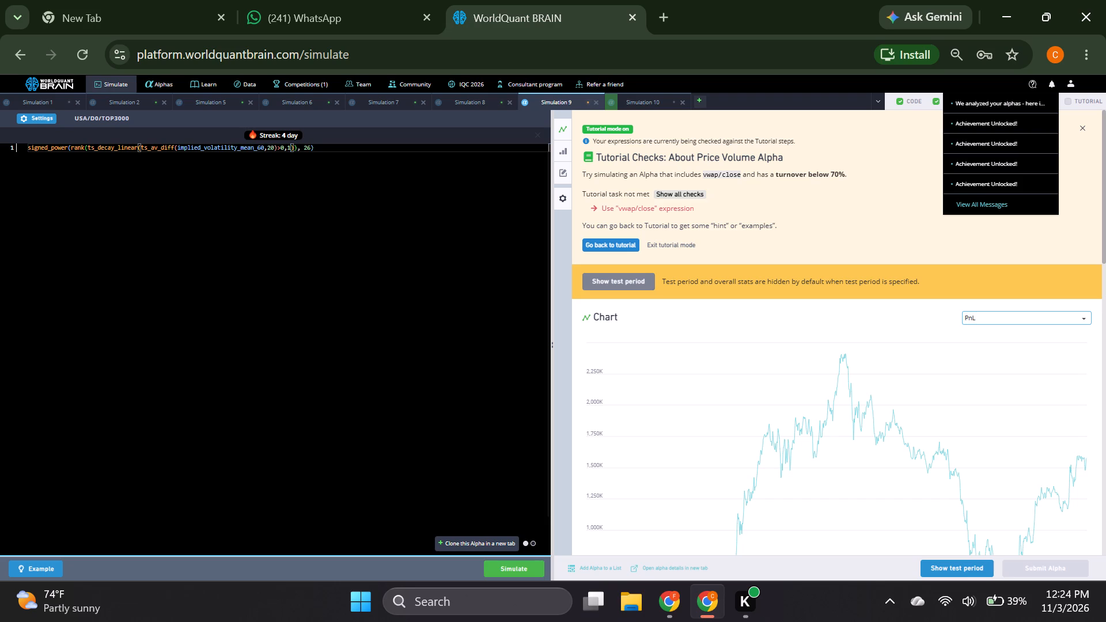
key("0")
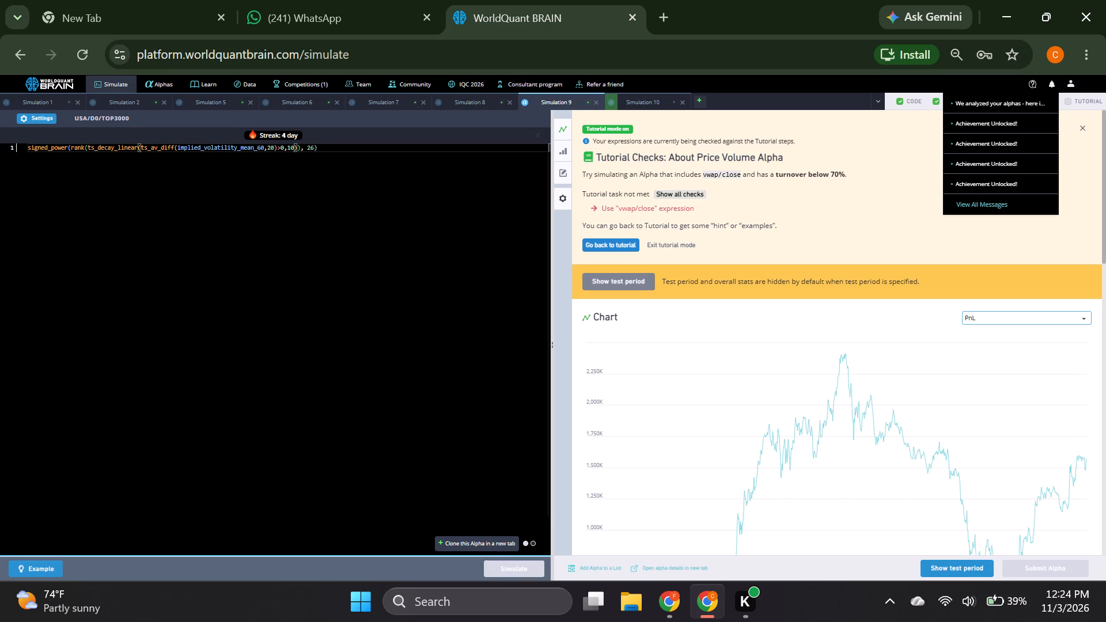
left_click(270, 149)
key("BackSpace")
key("9")
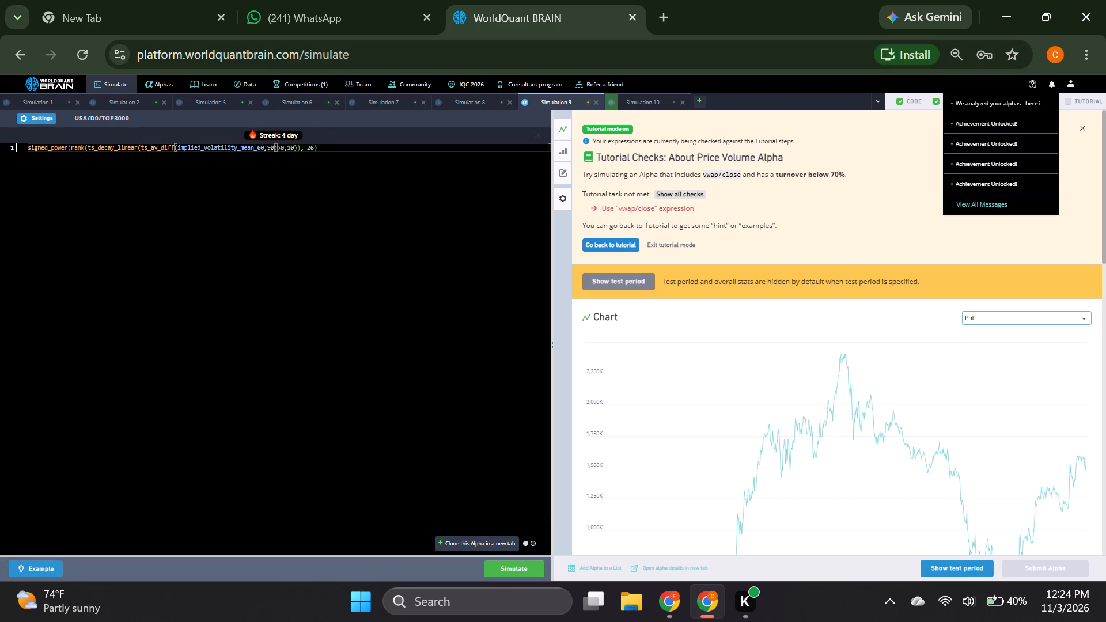
left_click(520, 561)
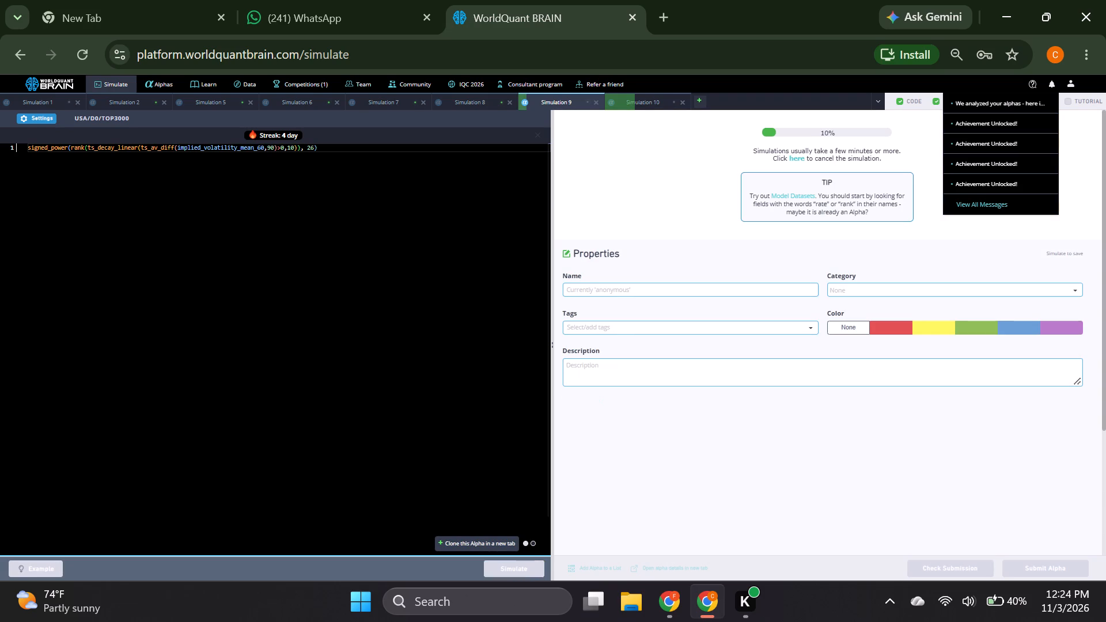
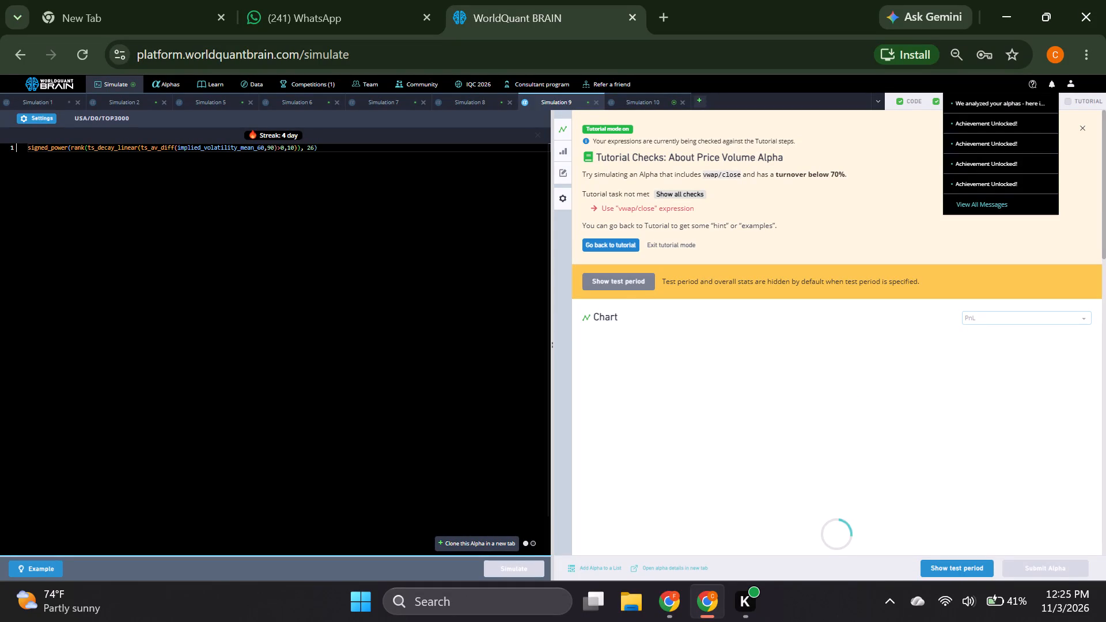
In Simulation 7's alpha expression, try setting the ts_decay_linear lookback window to 00 and run the simulation.
left_click(385, 102)
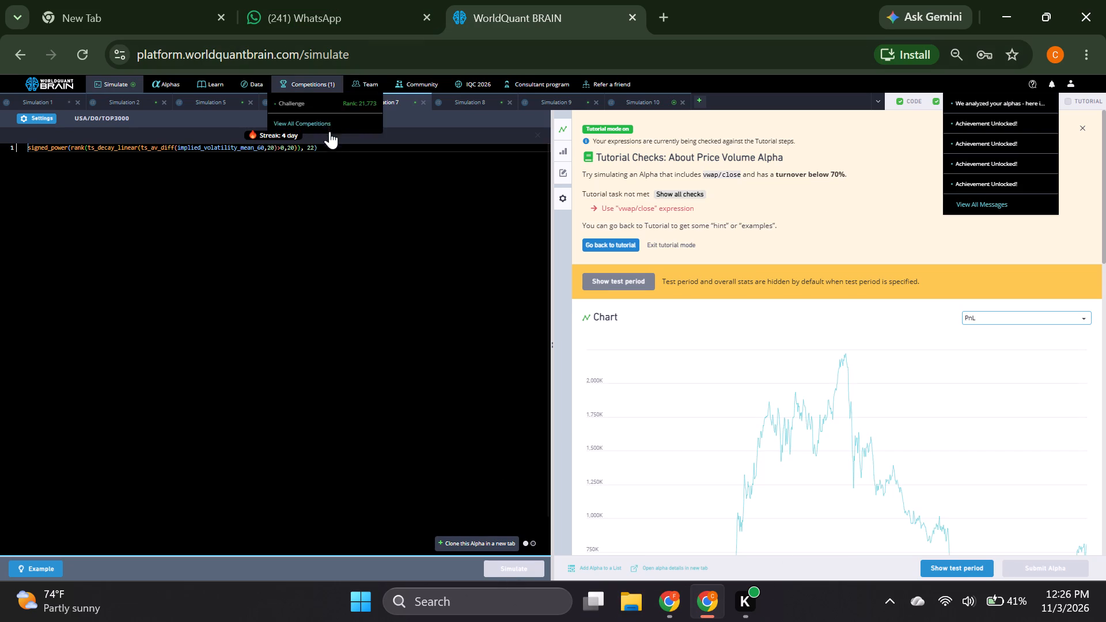
left_click(291, 146)
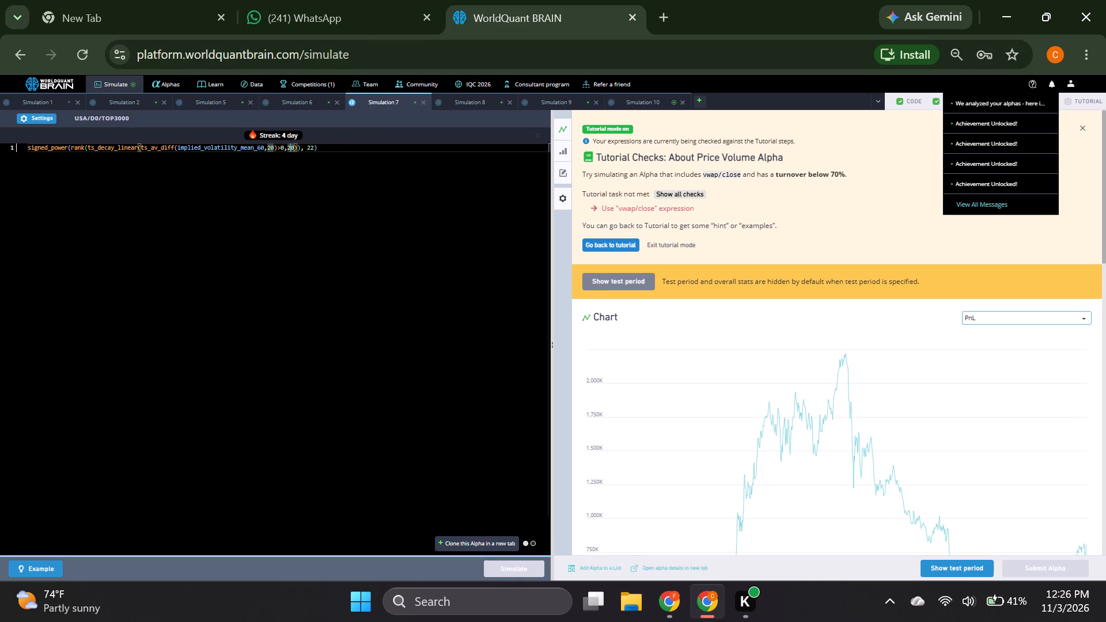
key("BackSpace")
key("0")
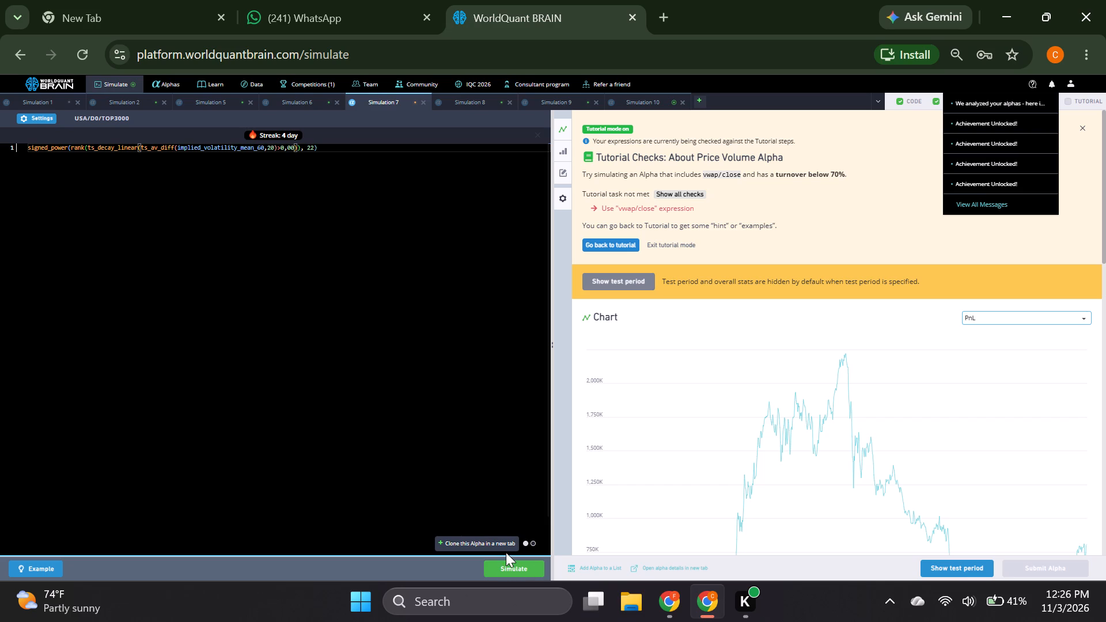
left_click(512, 567)
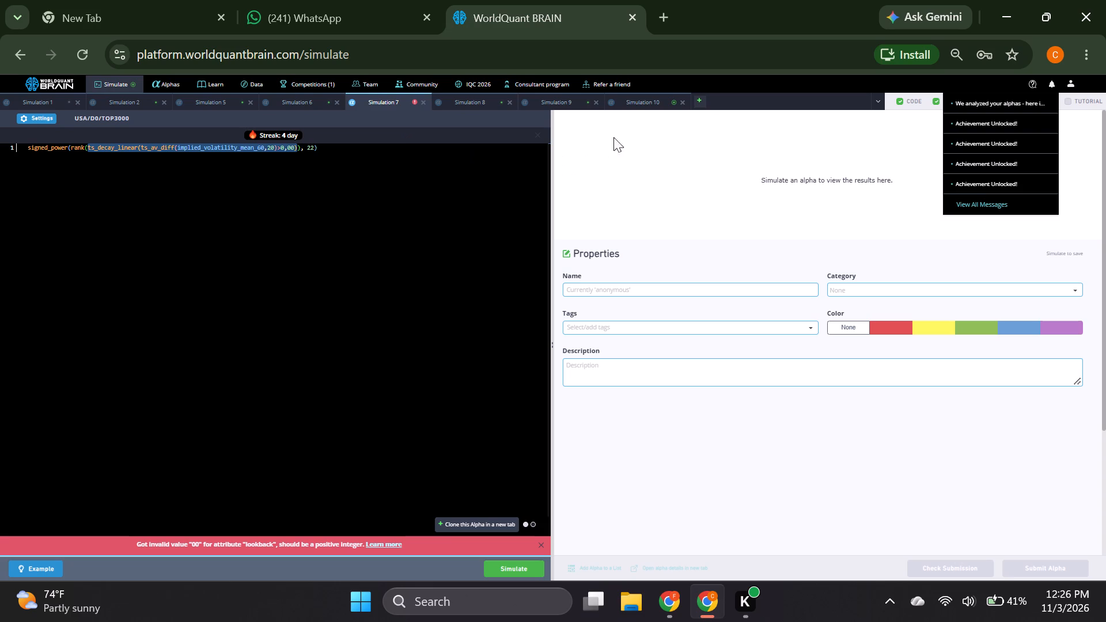
In Simulation 10's alpha expression, set the signed_power exponent to 309 and run the simulation.
left_click(641, 93)
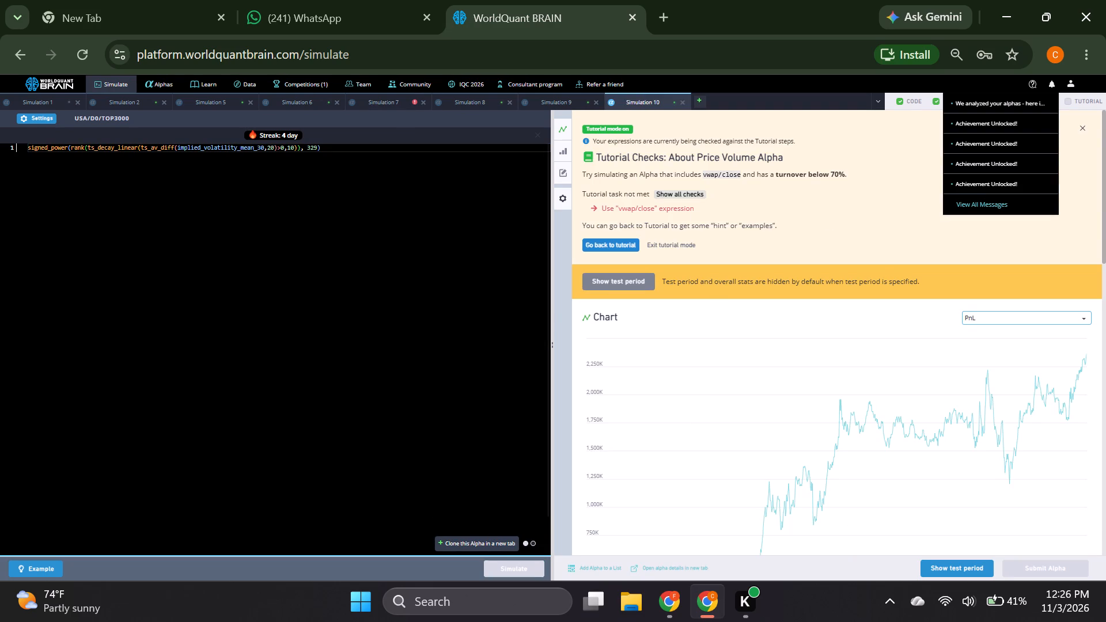
left_click(315, 146)
key("BackSpace")
key("0")
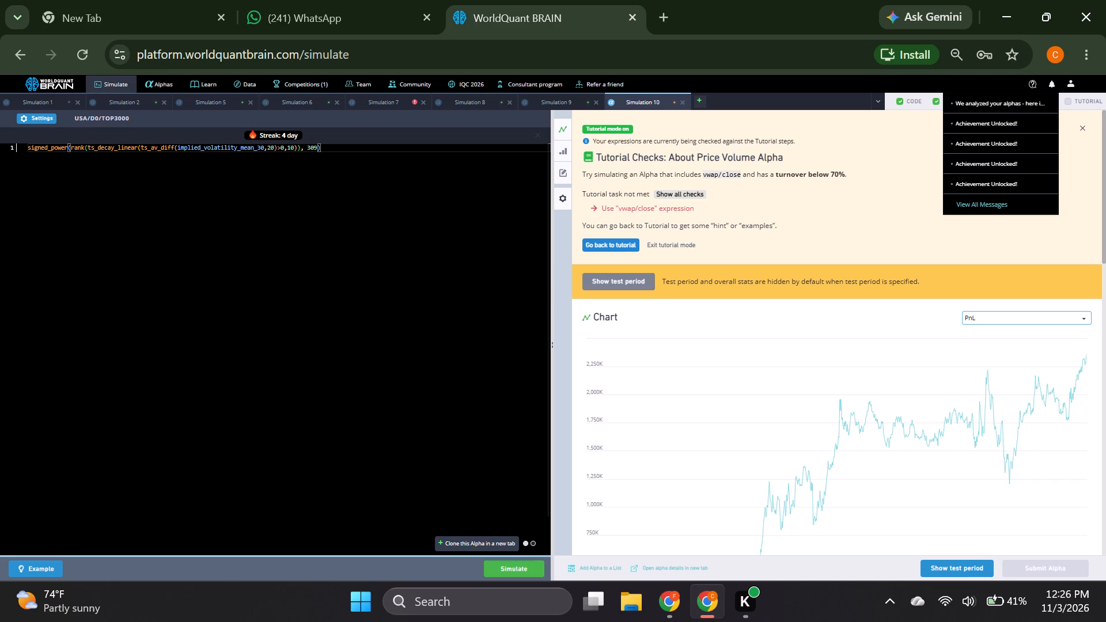
left_click(493, 560)
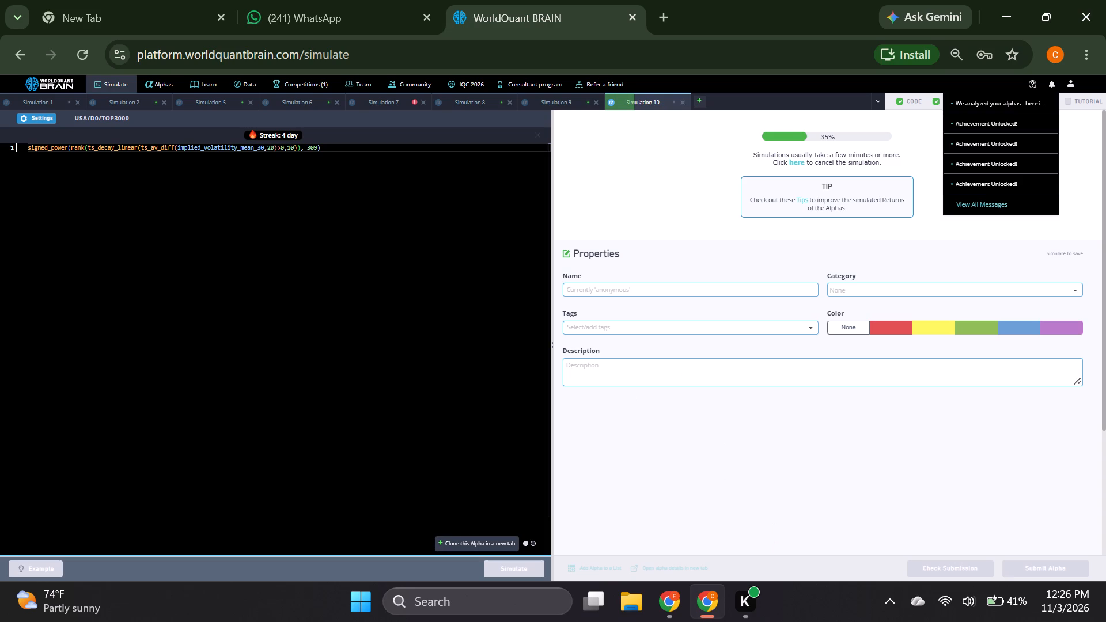
In Simulation 9's alpha expression, set the ts_decay_linear lookback window to 40 and run the simulation.
left_click(554, 93)
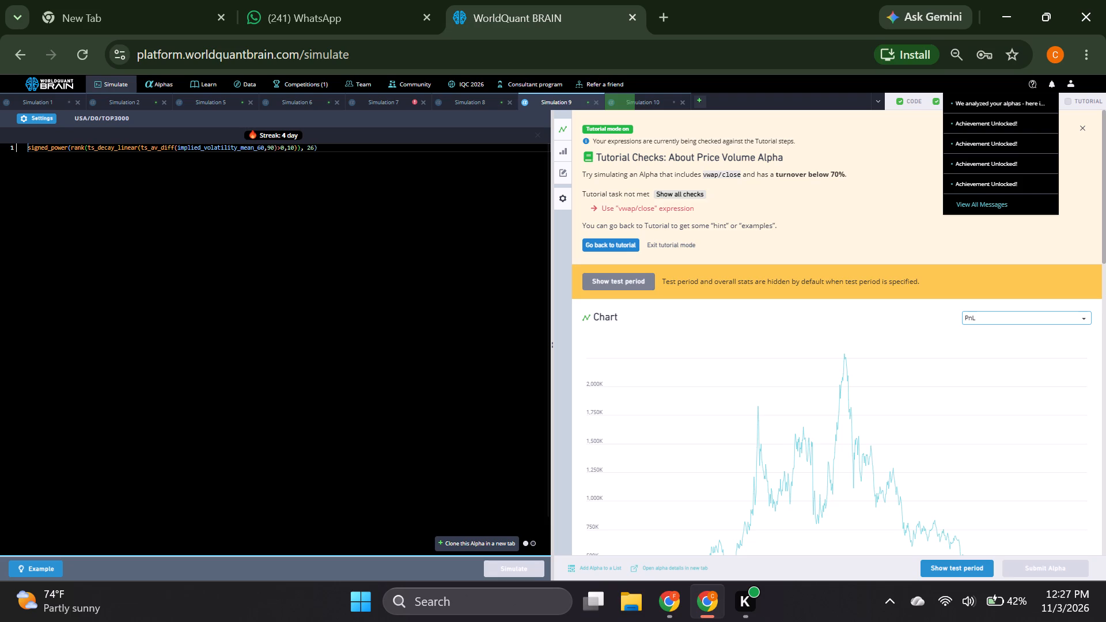
left_click(290, 146)
key("BackSpace")
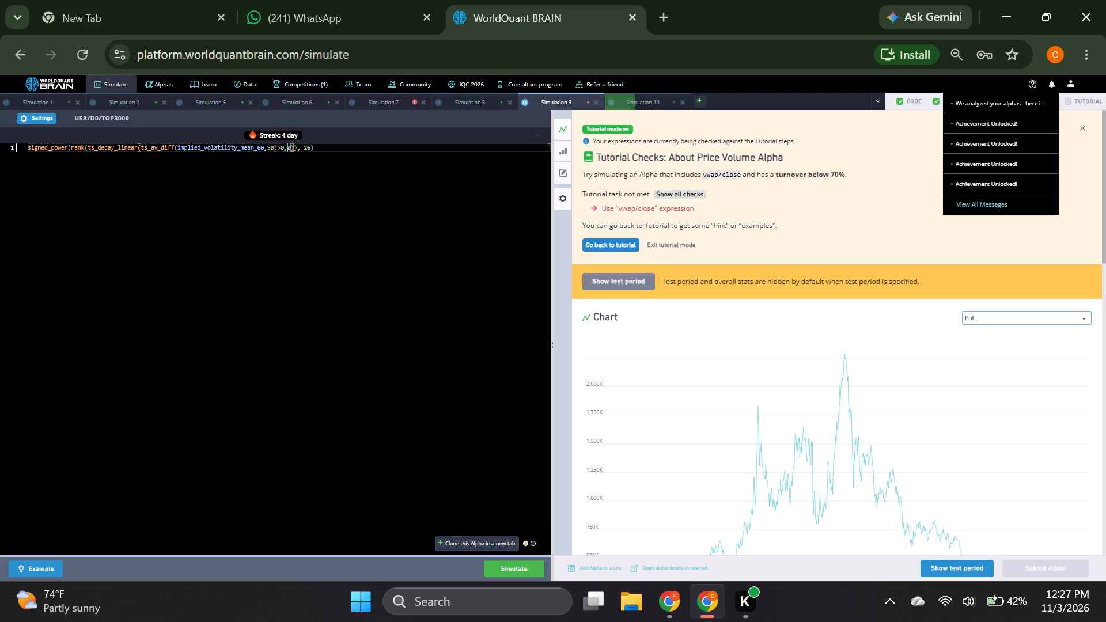
key("4")
left_click(530, 566)
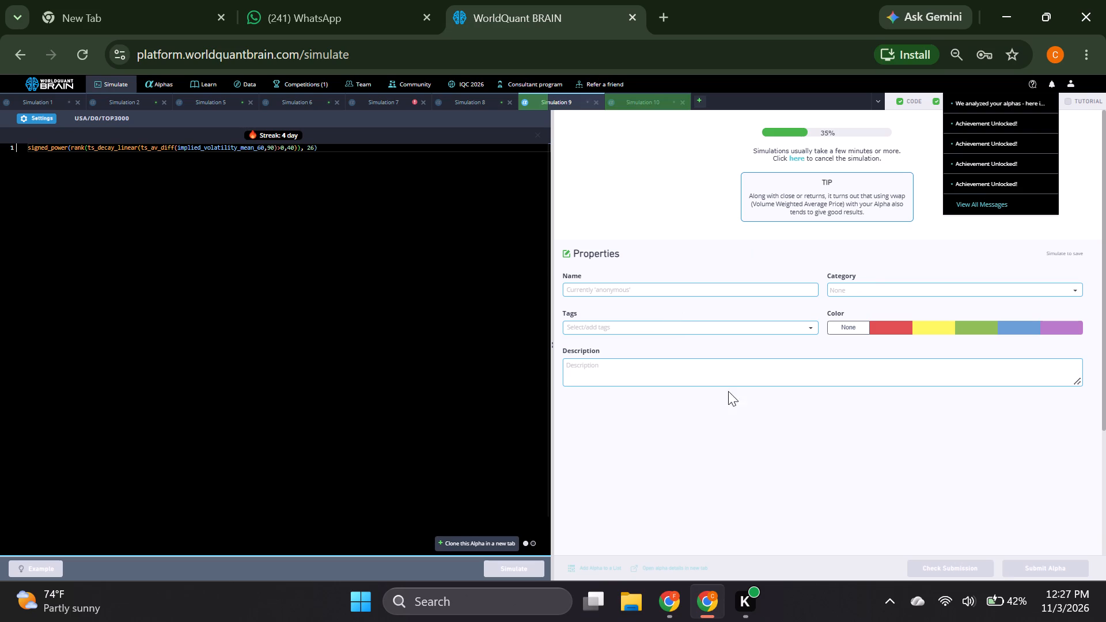
left_click(748, 413)
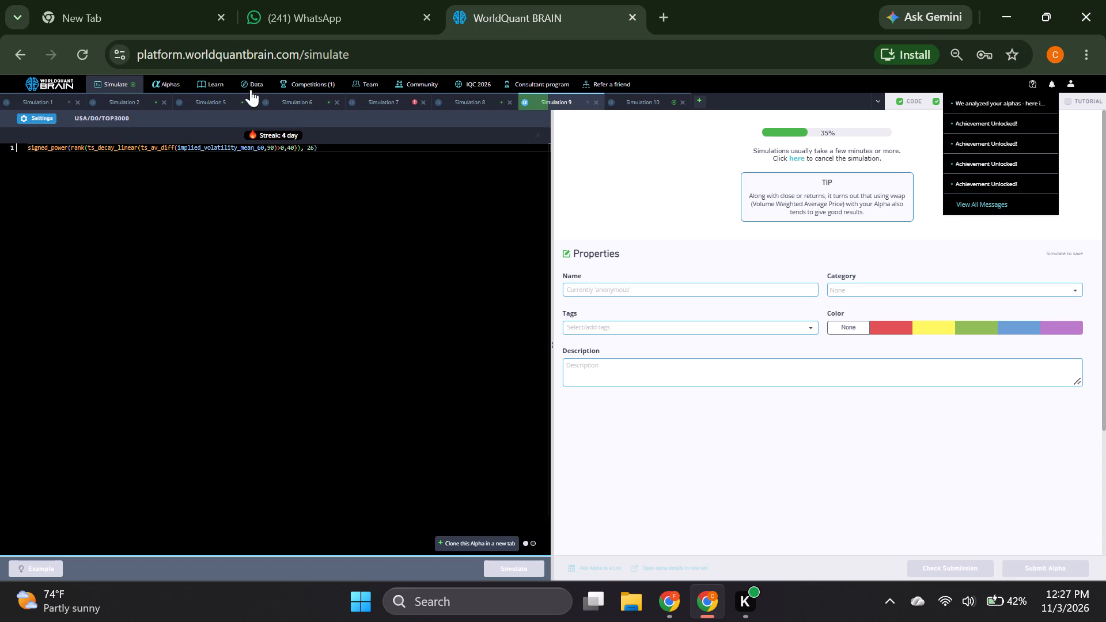
In Simulation 5's alpha expression, set the signed_power exponent to 12 and run the simulation.
left_click(209, 97)
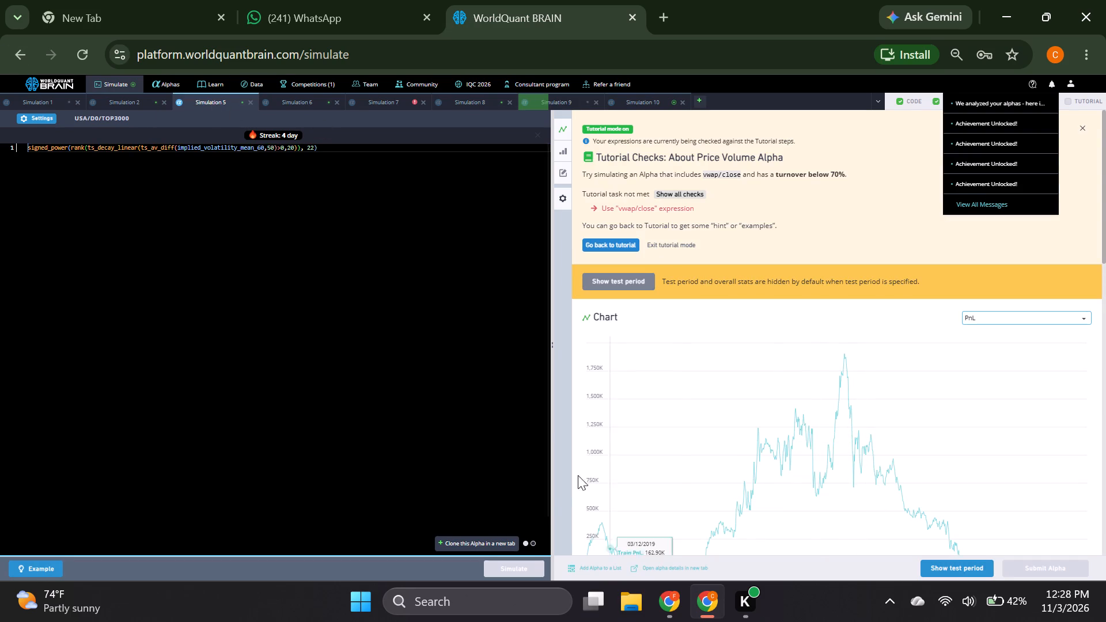
left_click(311, 149)
key("BackSpace")
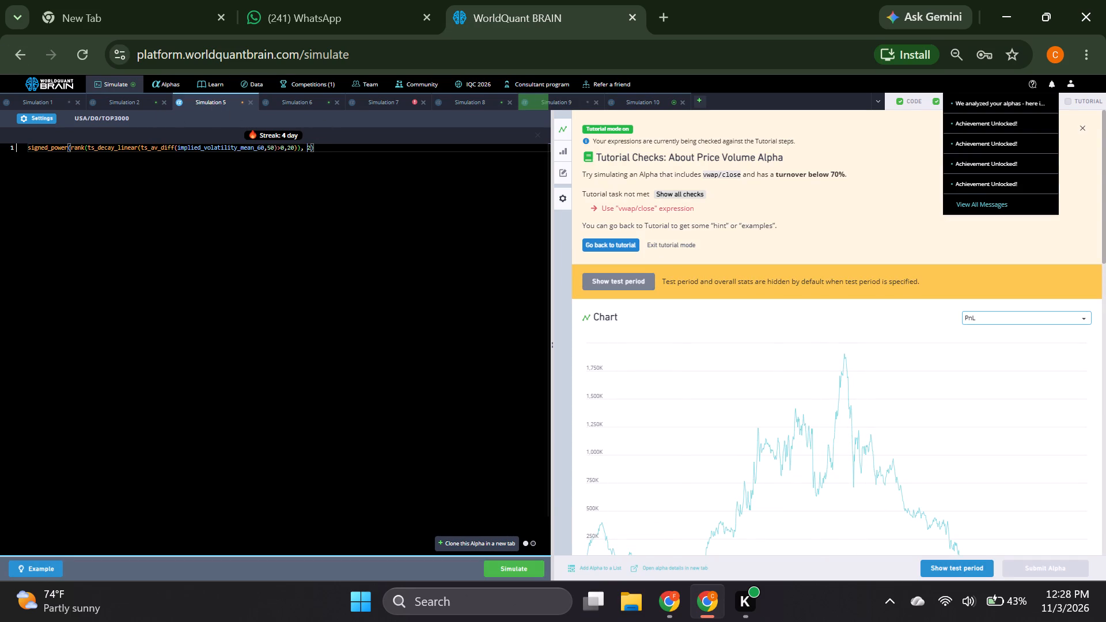
key("1")
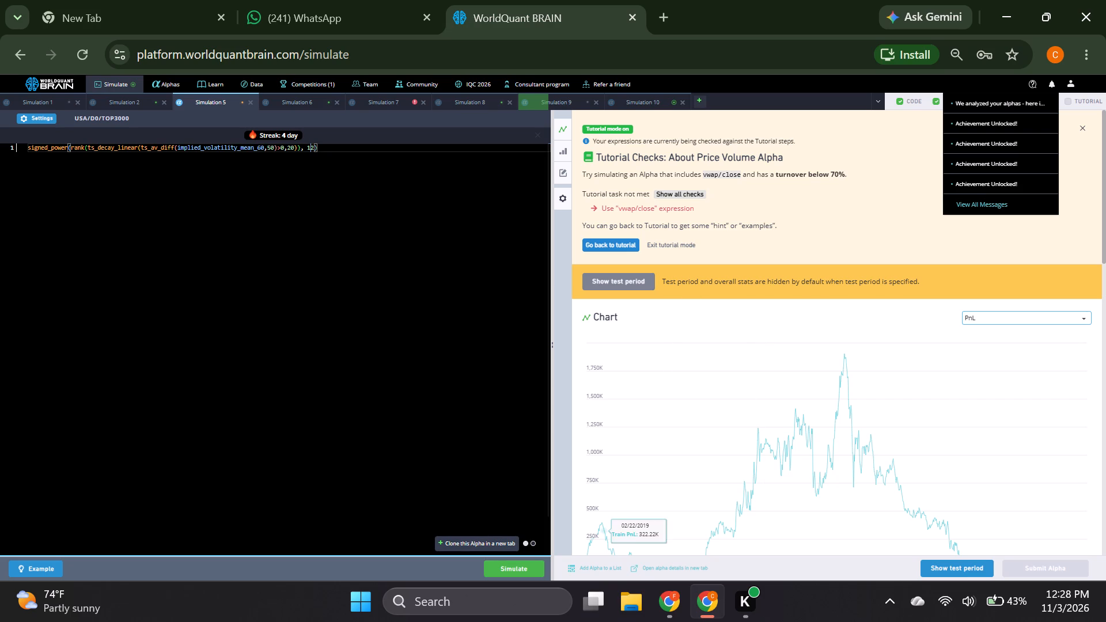
left_click(506, 564)
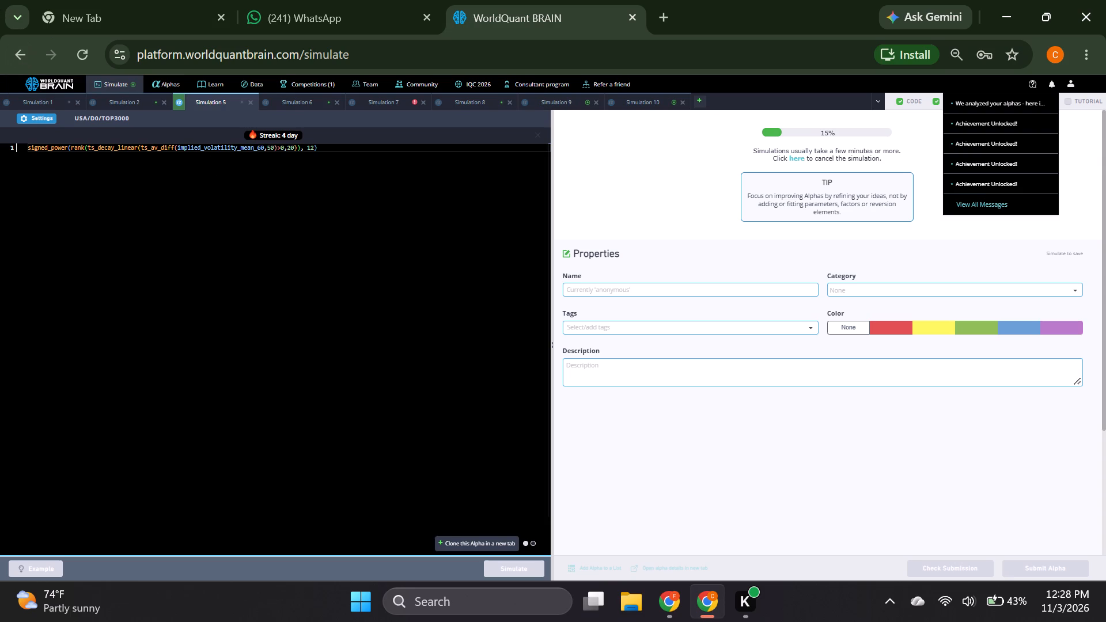
Open the ts_decay_linear lookback window in Simulation 10's alpha expression for editing.
left_click(642, 100)
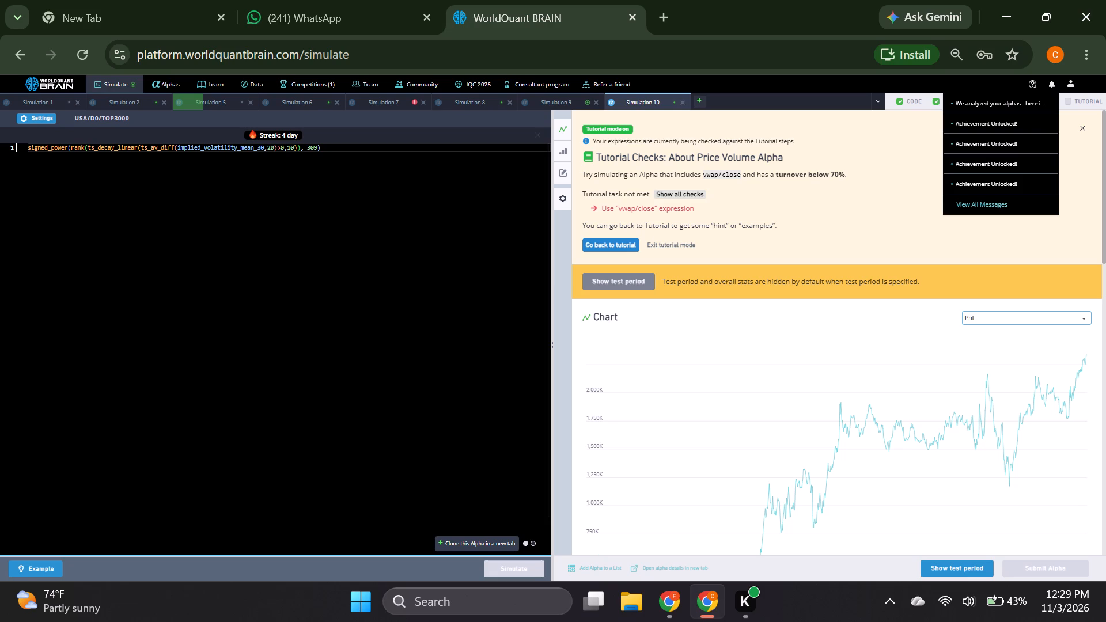
left_click(290, 151)
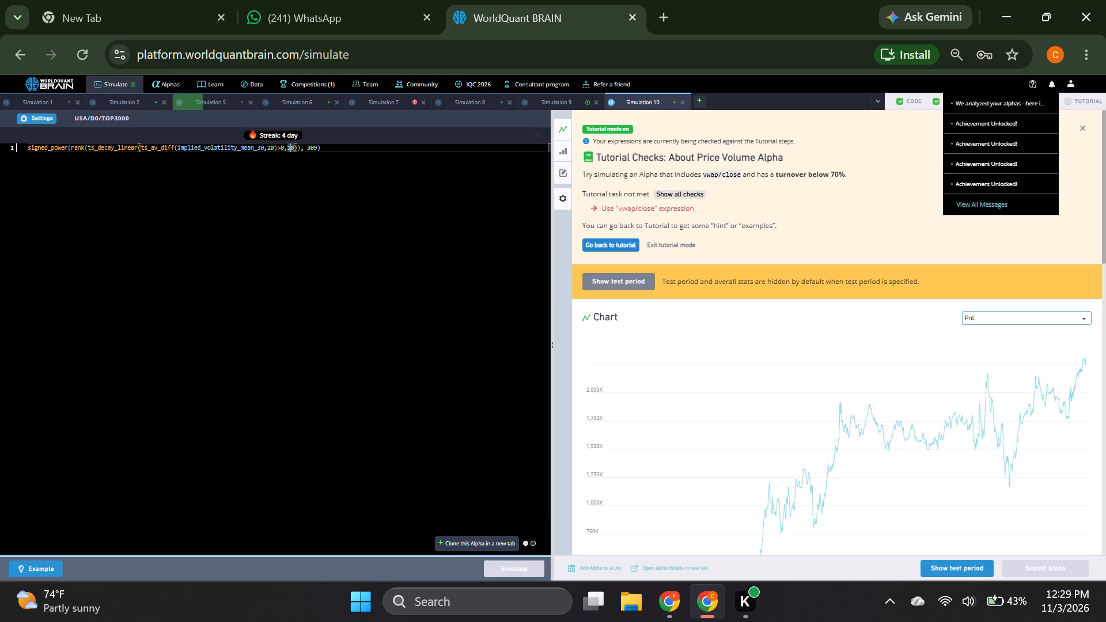
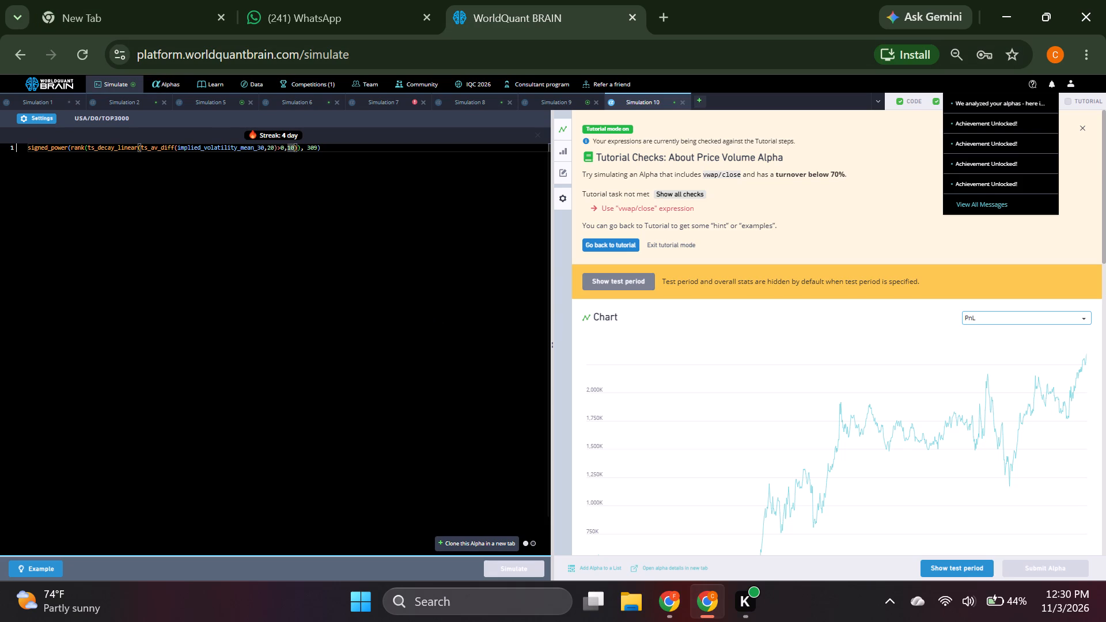
In Simulation 10's alpha expression, set the signed_power exponent to 39 and run the simulation.
left_click(313, 146)
key("BackSpace")
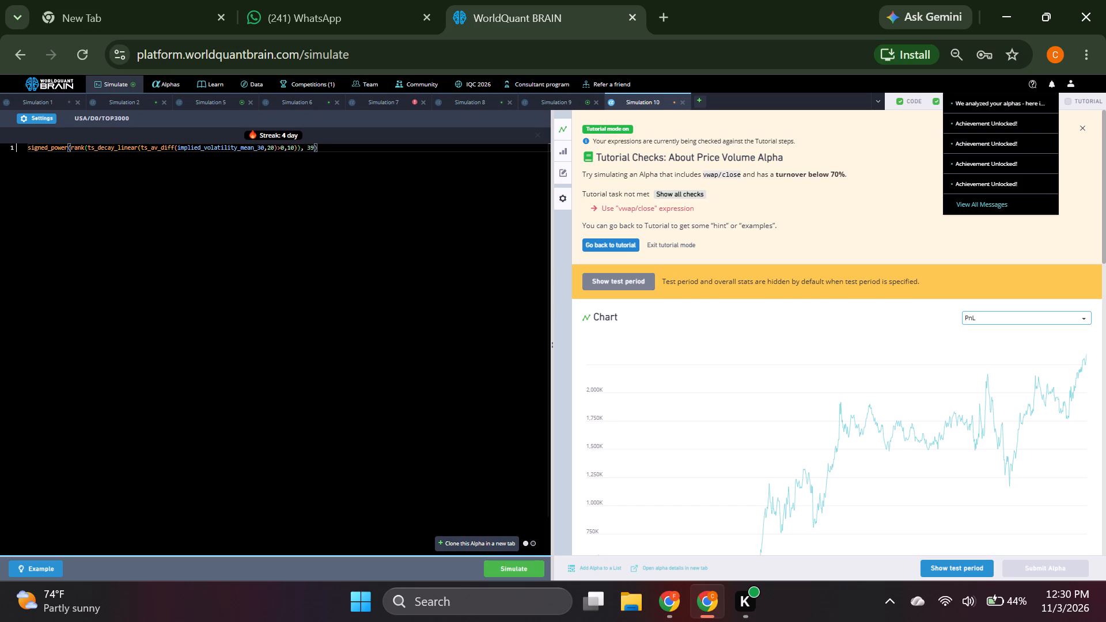
left_click(510, 567)
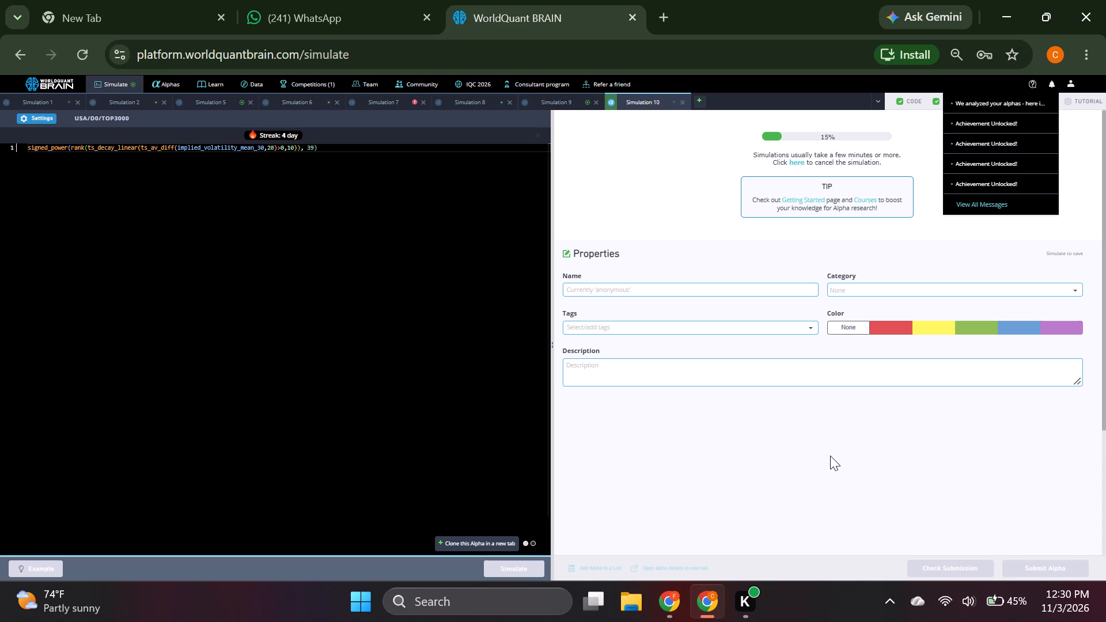
In Simulation 10's alpha expression, set the ts_decay_linear lookback window to 20 and the ts_av_diff window to 10.
left_click(290, 146)
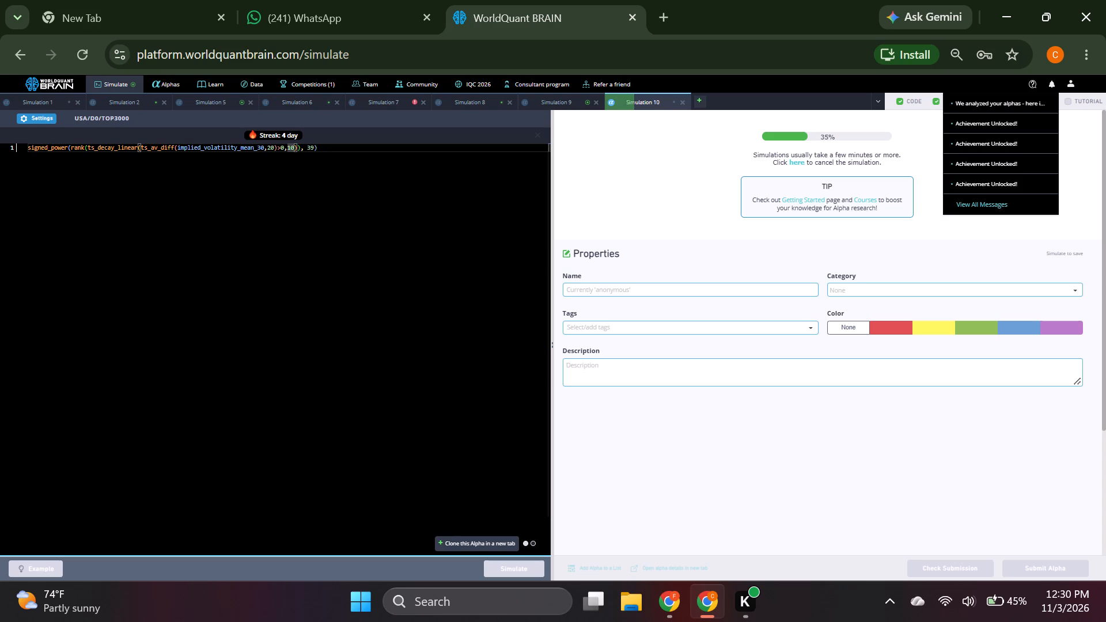
key("BackSpace")
key("2")
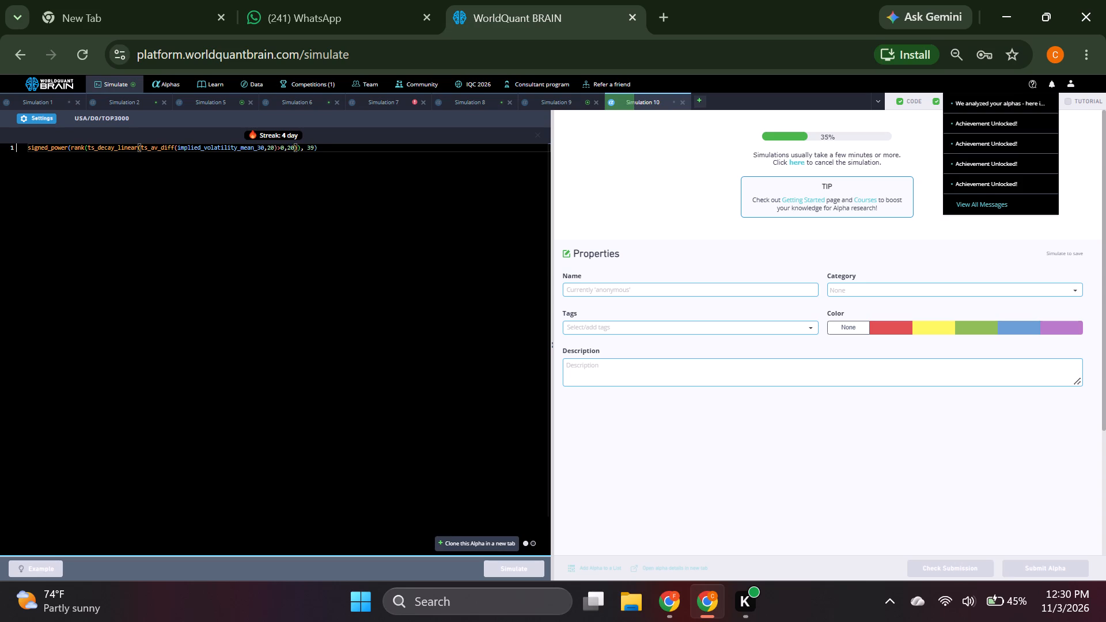
left_click(270, 149)
key("BackSpace")
key("1")
Replace the ts_decay_linear operator in Simulation 10's alpha expression with ts_arg_max.
left_click(137, 145)
key("BackSpace")
key("BackSpace")
key("BackSpace")
key("BackSpace")
key("BackSpace")
key("BackSpace")
key("BackSpace")
key("BackSpace")
key("BackSpace")
key("BackSpace")
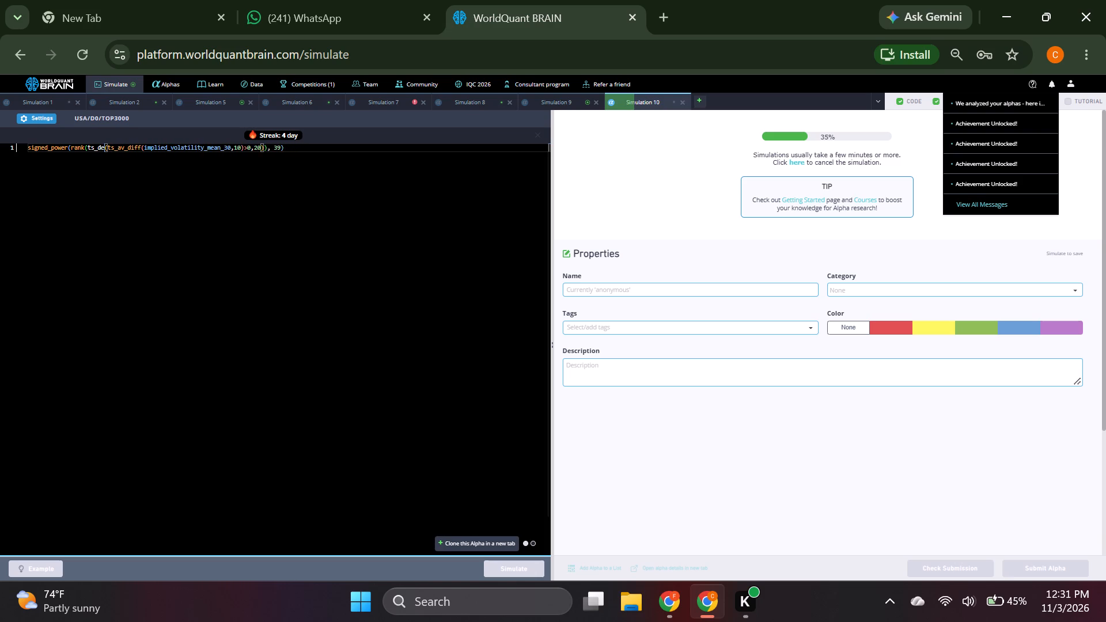
key("BackSpace")
key("BackSpace")
key("BackSpace")
key("BackSpace")
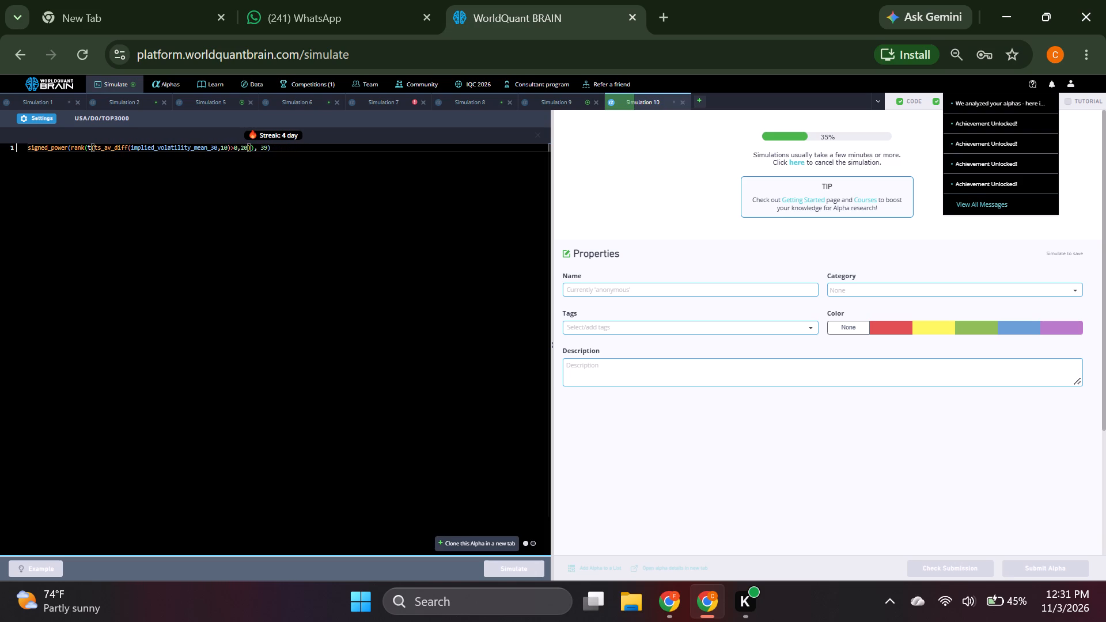
key("s")
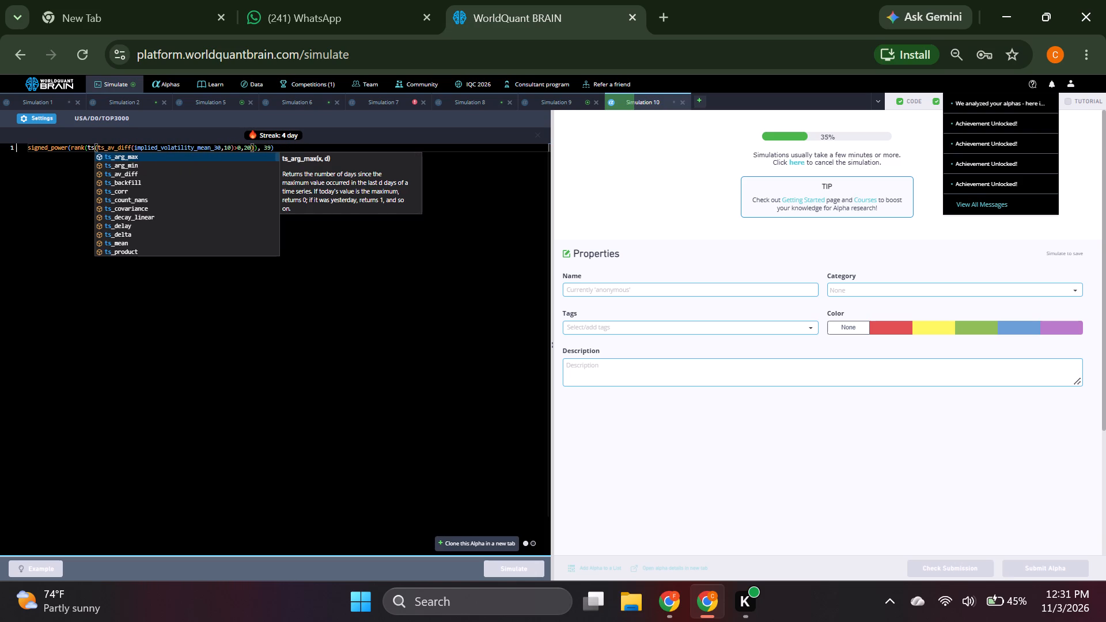
left_click(125, 155)
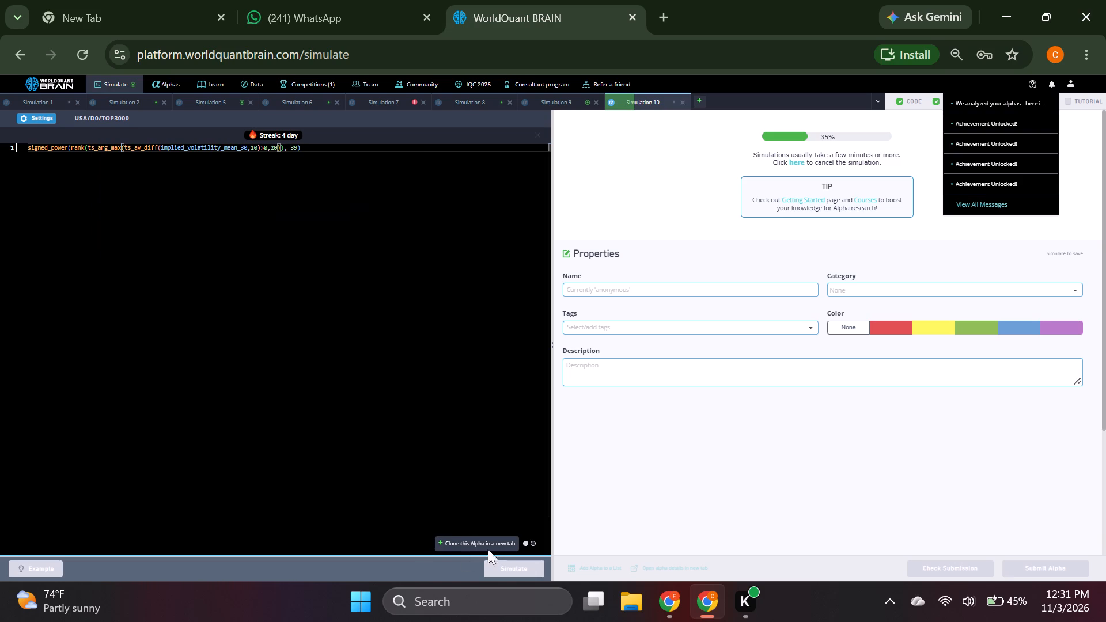
In Simulation 10's alpha expression, set the signed_power exponent to 179 and run the simulation.
left_click(295, 147)
key("BackSpace")
key("1")
key("7")
left_click(506, 569)
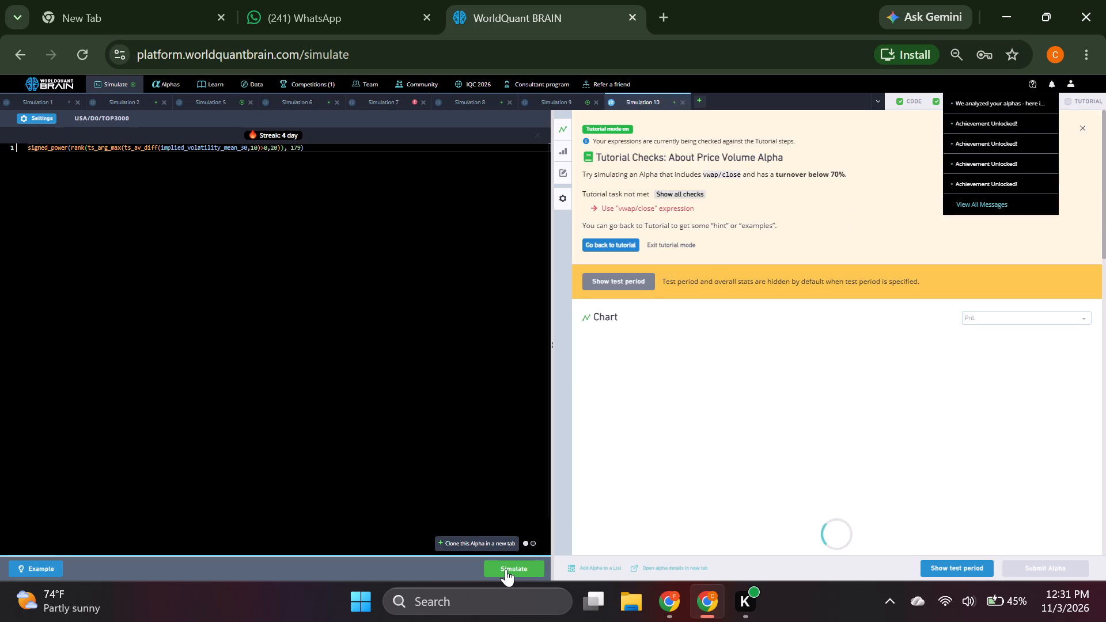
left_click(506, 569)
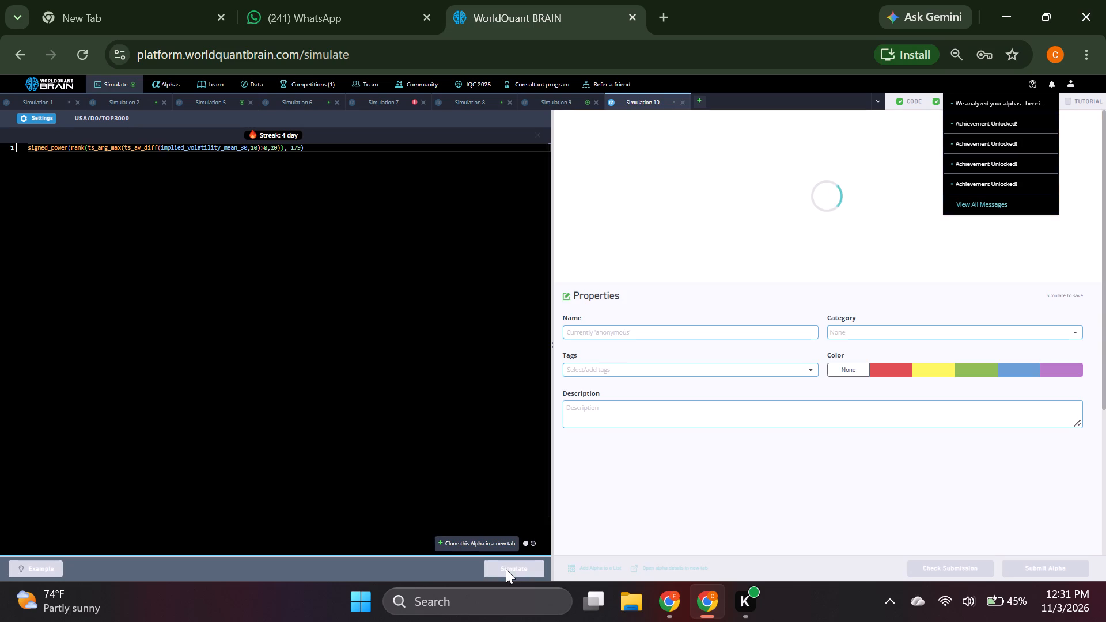
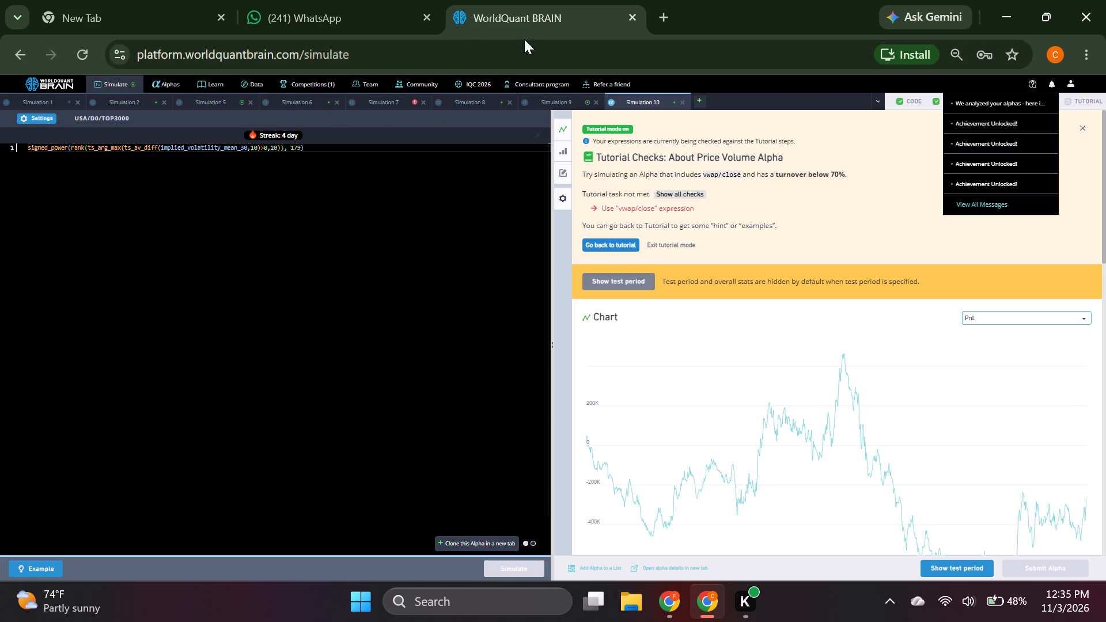
In Simulation 5's alpha expression, set the signed_power exponent to 17 and run the simulation.
left_click(232, 100)
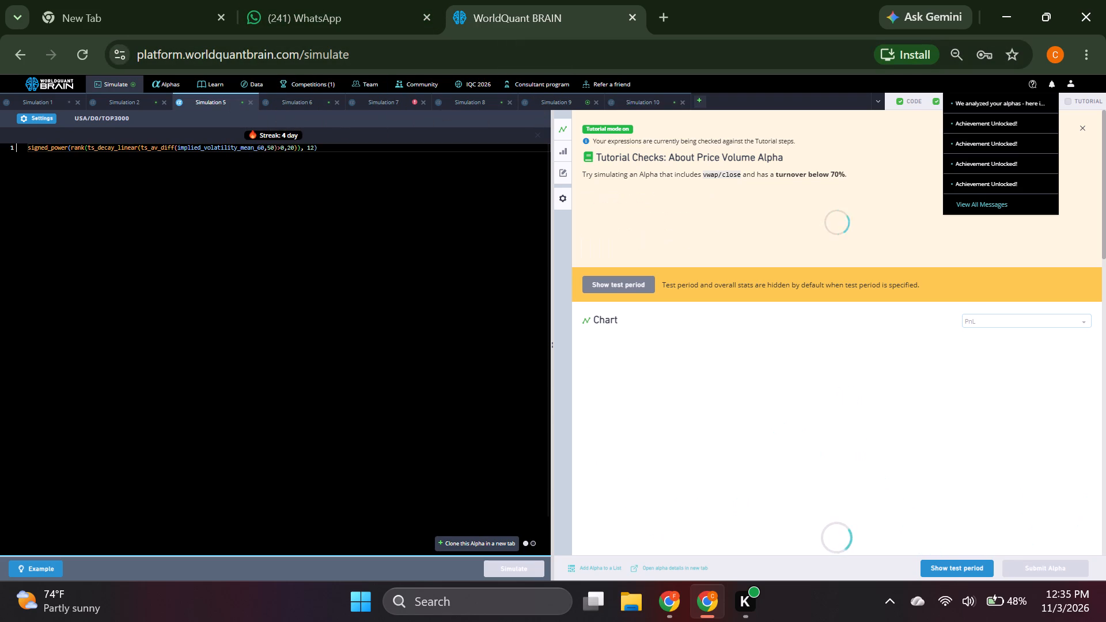
left_click(529, 454)
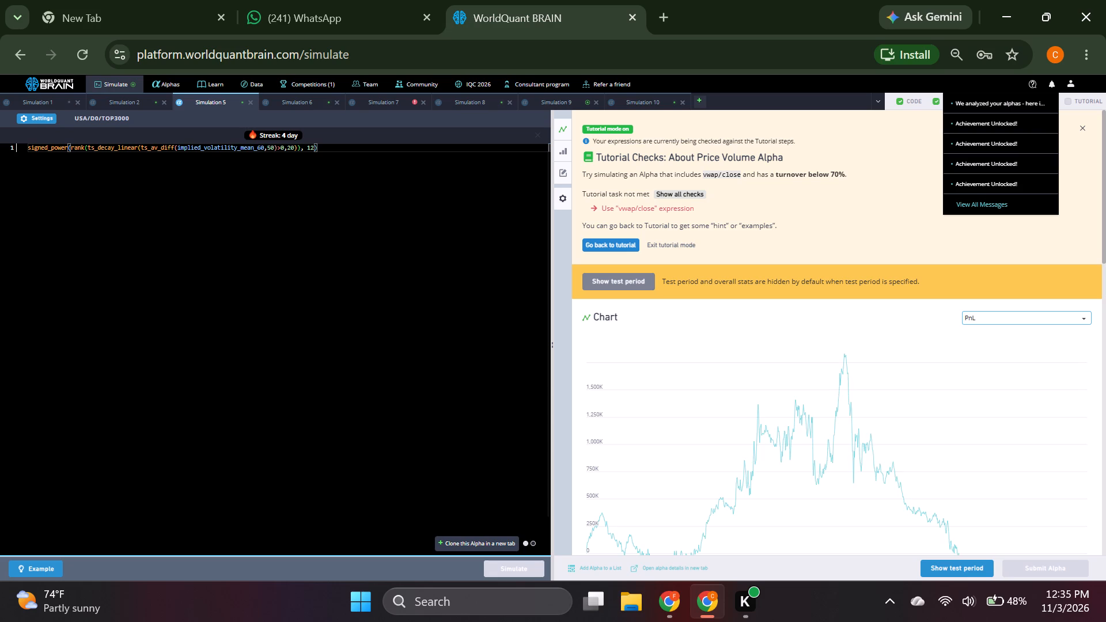
left_click(315, 147)
key("BackSpace")
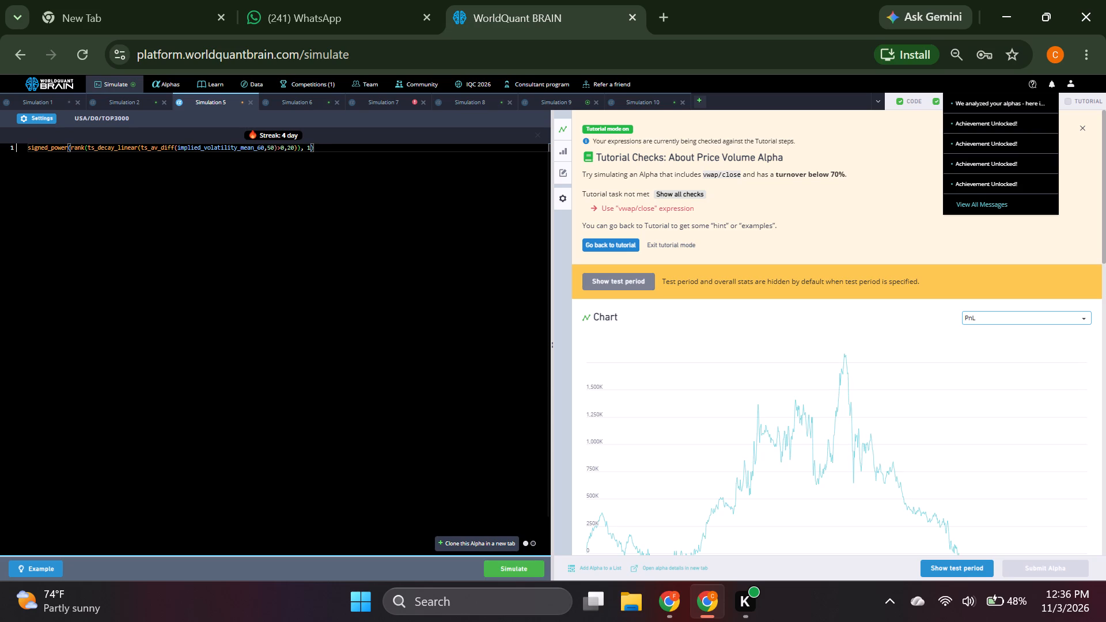
key("7")
left_click(499, 568)
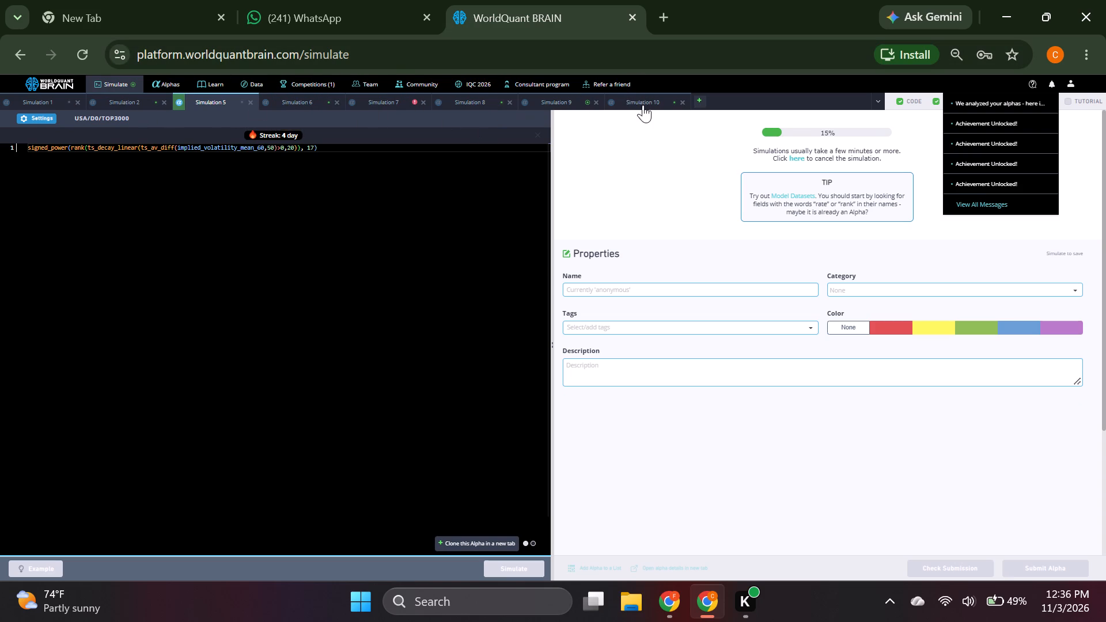
In Simulation 9's alpha expression, set the signed_power exponent to 56 and run the simulation.
left_click(561, 98)
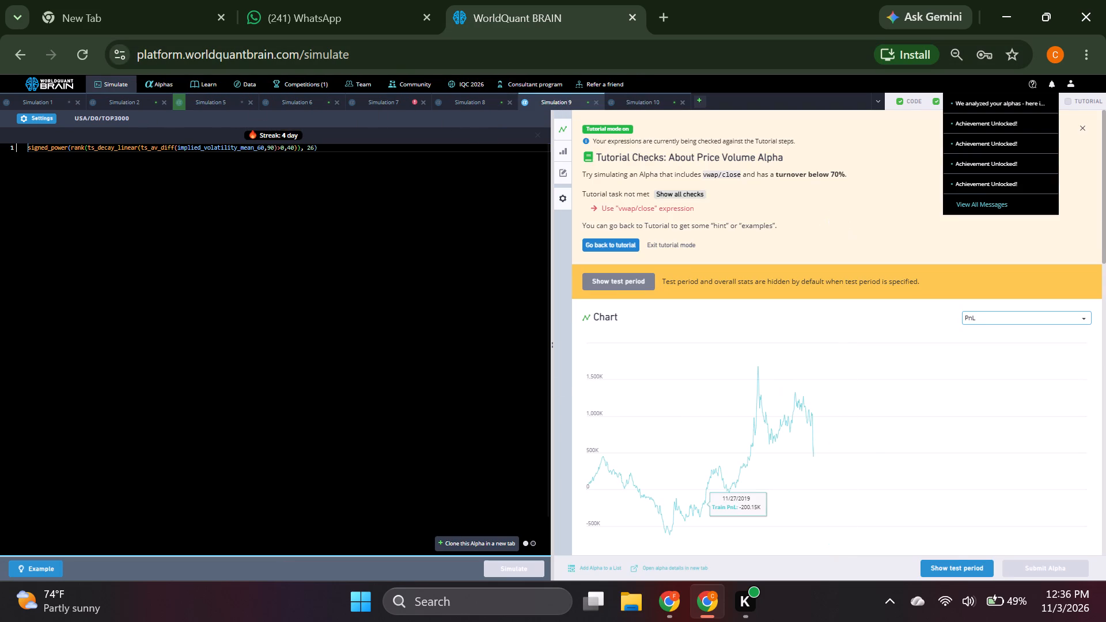
left_click(310, 148)
key("BackSpace")
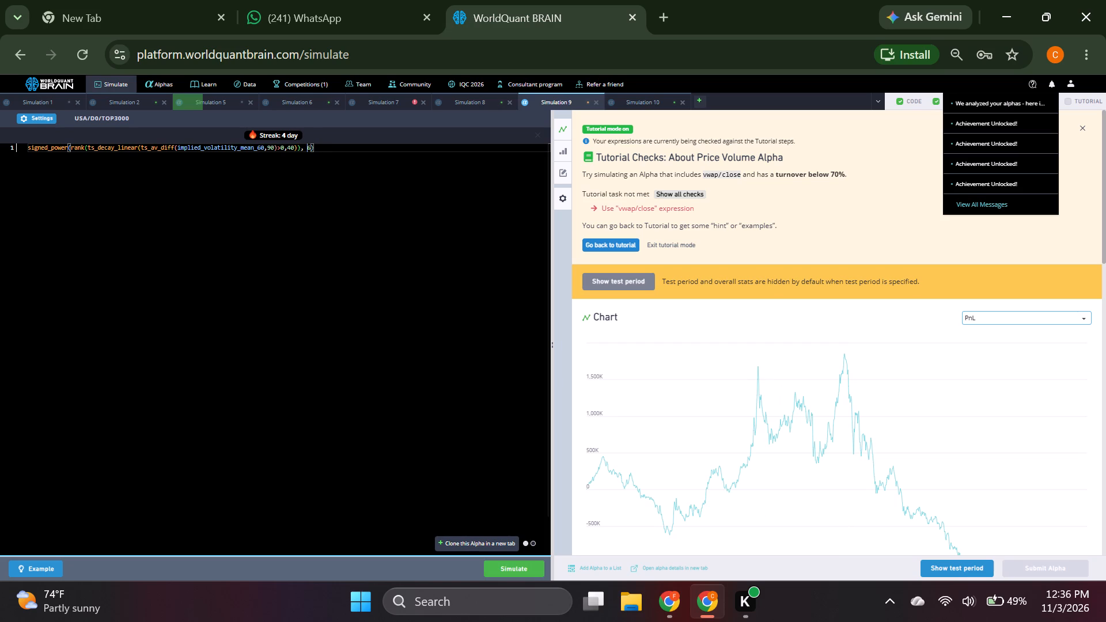
key("5")
left_click(503, 562)
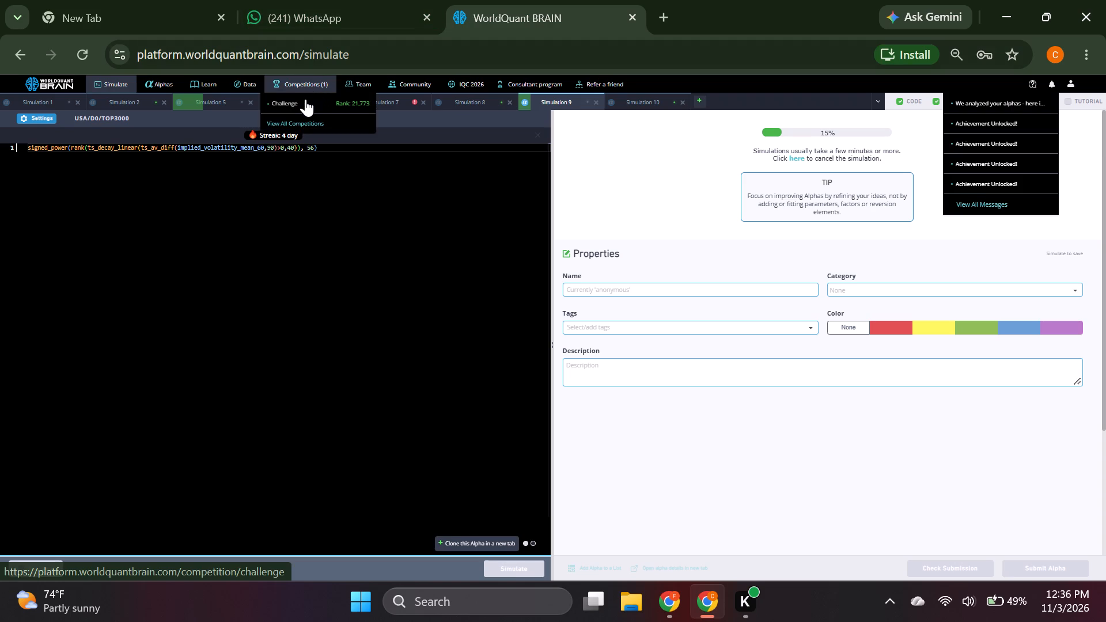
Open the Challenge competition page.
left_click(305, 99)
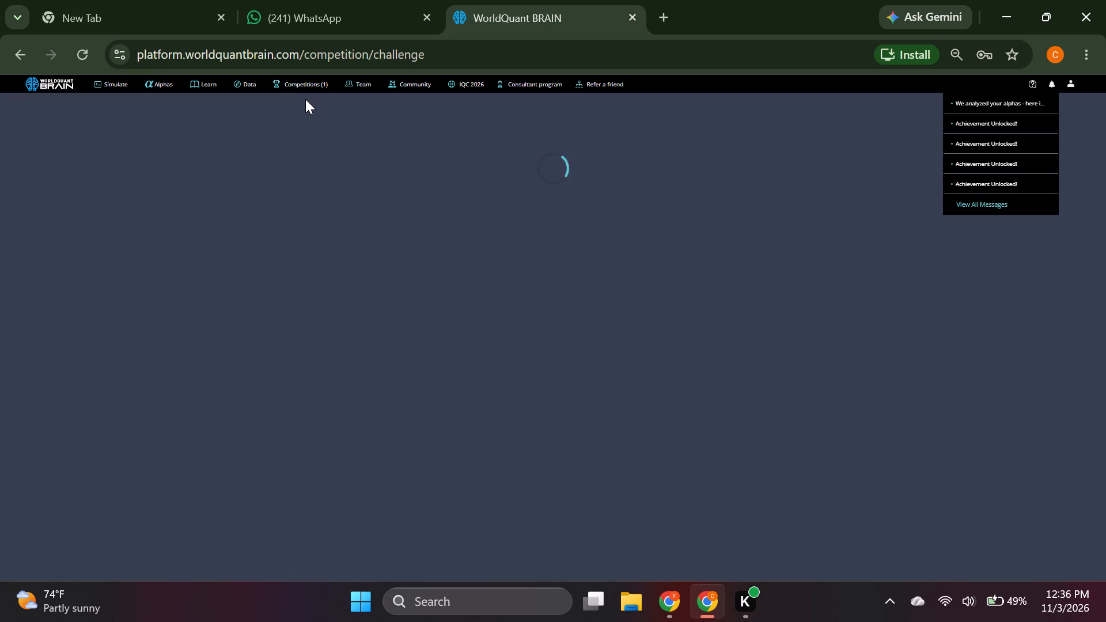